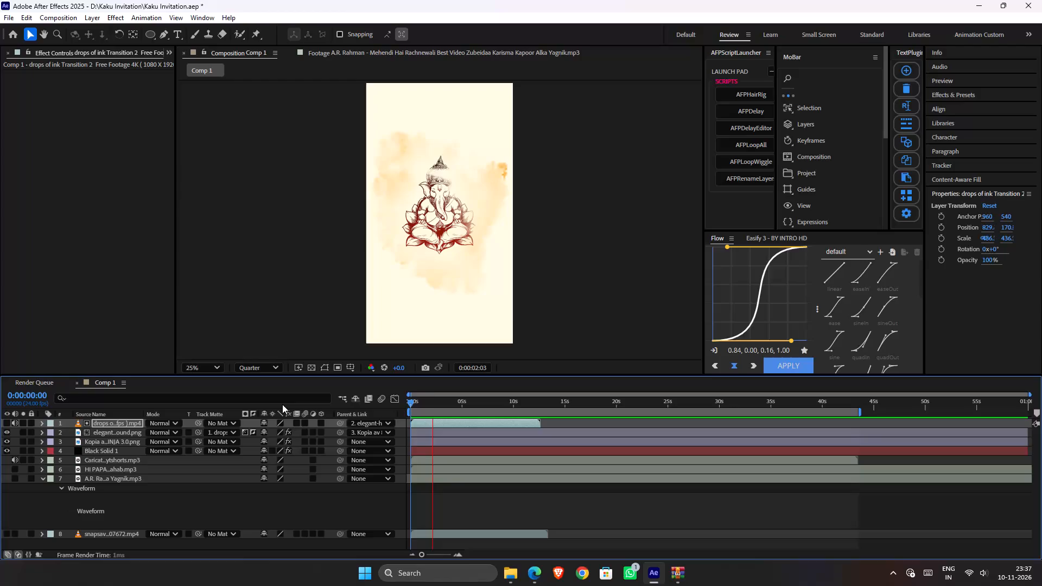
Play back the Ganesha ink reveal from the start of the composition and save the project.
key(space)
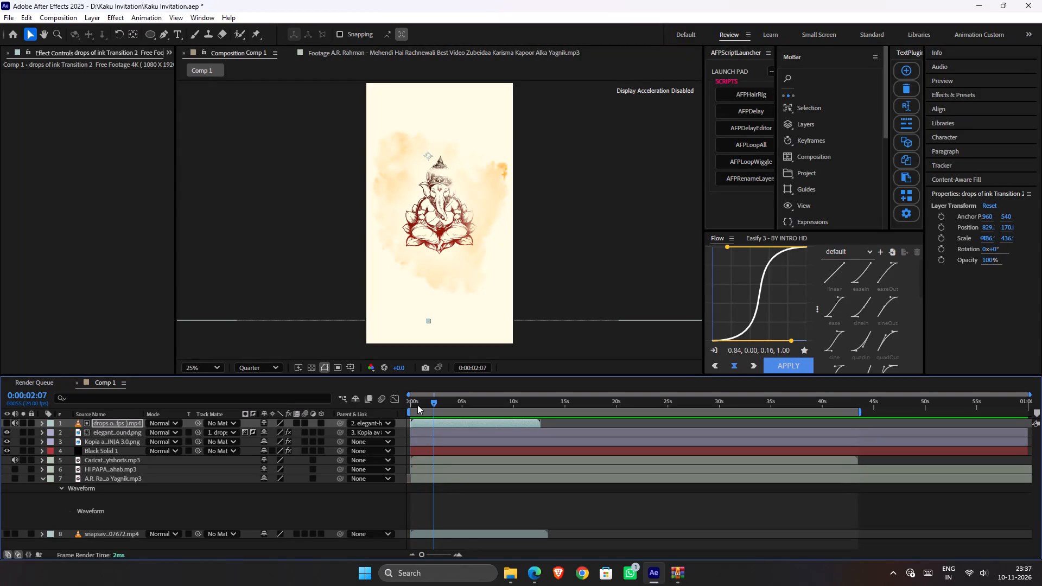
drag(421, 405, 301, 405)
key(space)
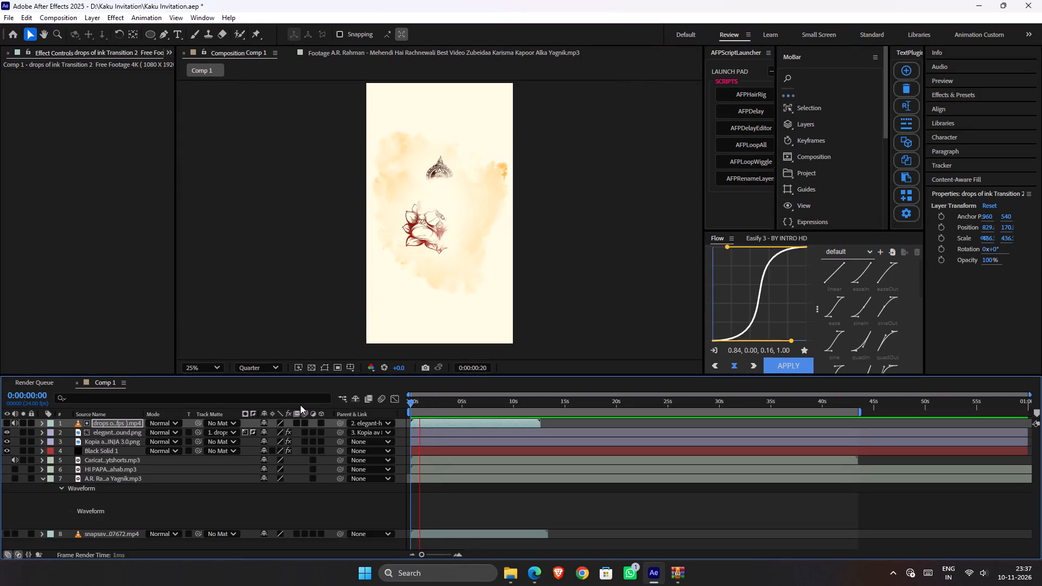
key(space)
key(space)
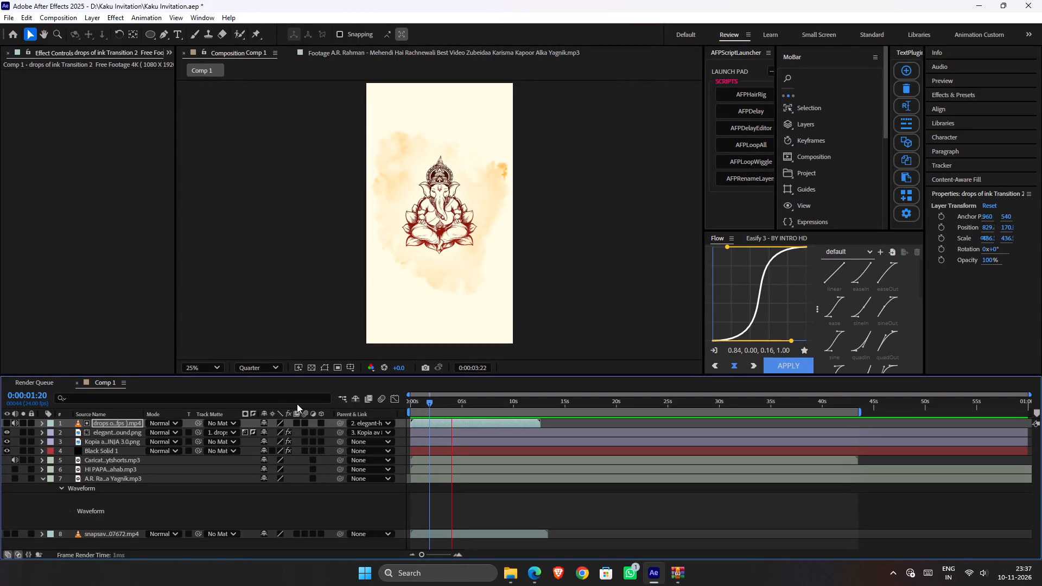
key(space)
key(ctrl+s)
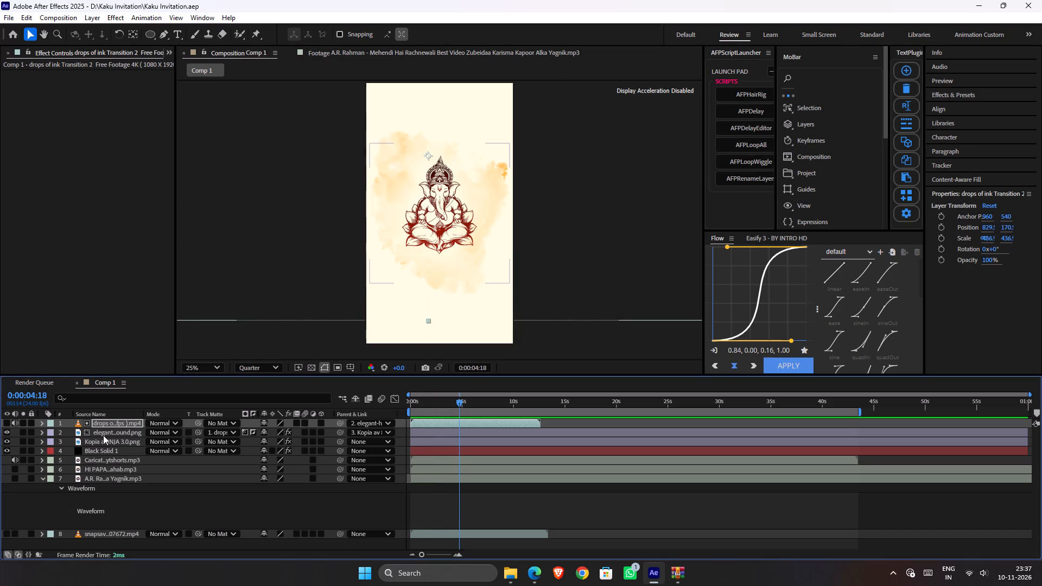
Start Position keyframing on the Kopia av 84 BY NINJA 3.0.png layer and place its keyframe at about 3.5 seconds.
click(123, 436)
click(123, 443)
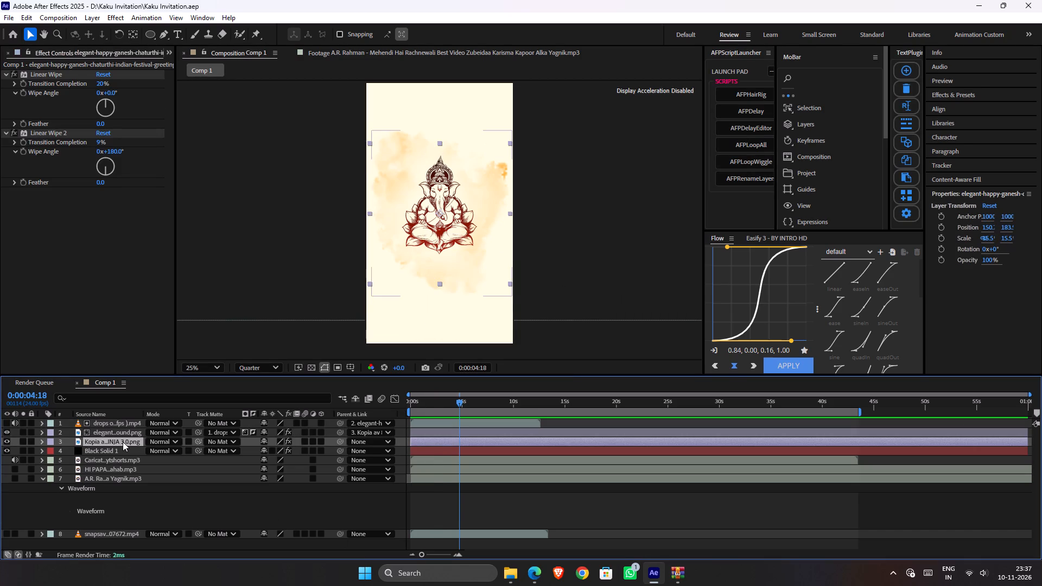
key(p)
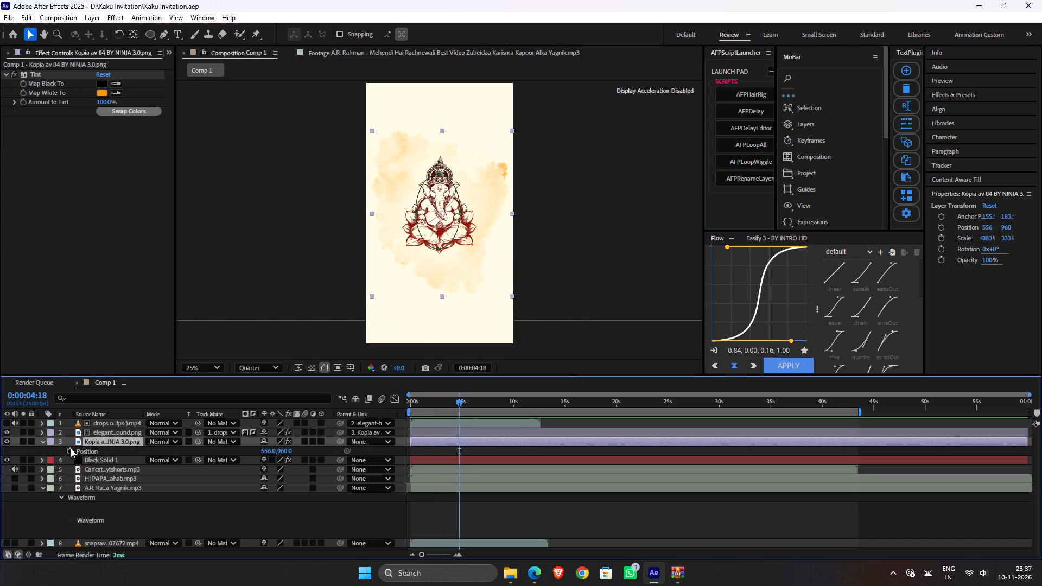
click(67, 448)
drag(458, 450, 443, 450)
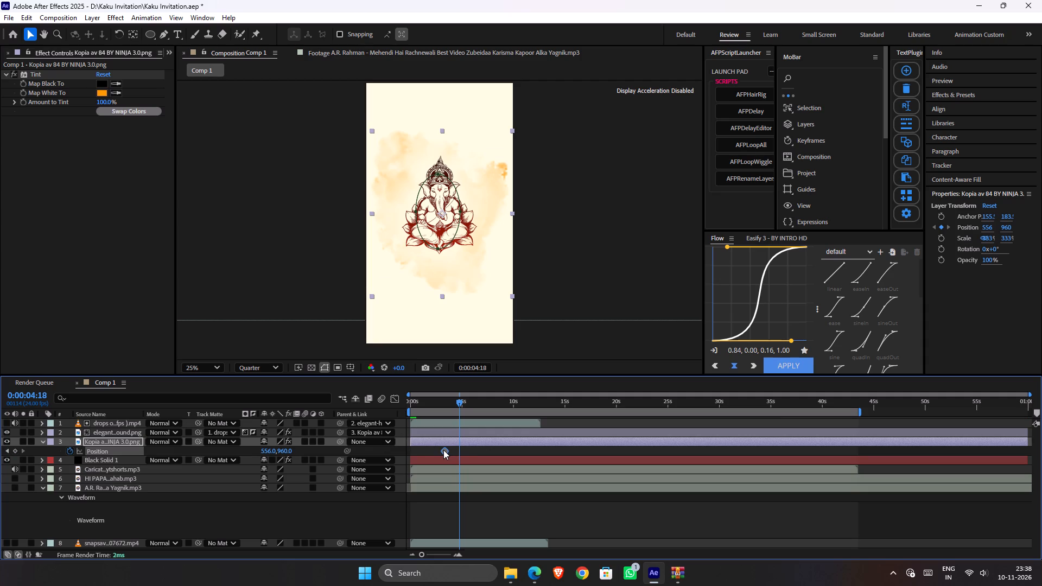
drag(443, 450, 446, 451)
Add a second Position keyframe at 0:00:05:10 with Y at about -598, moving the artwork up off the frame.
drag(459, 407, 462, 409)
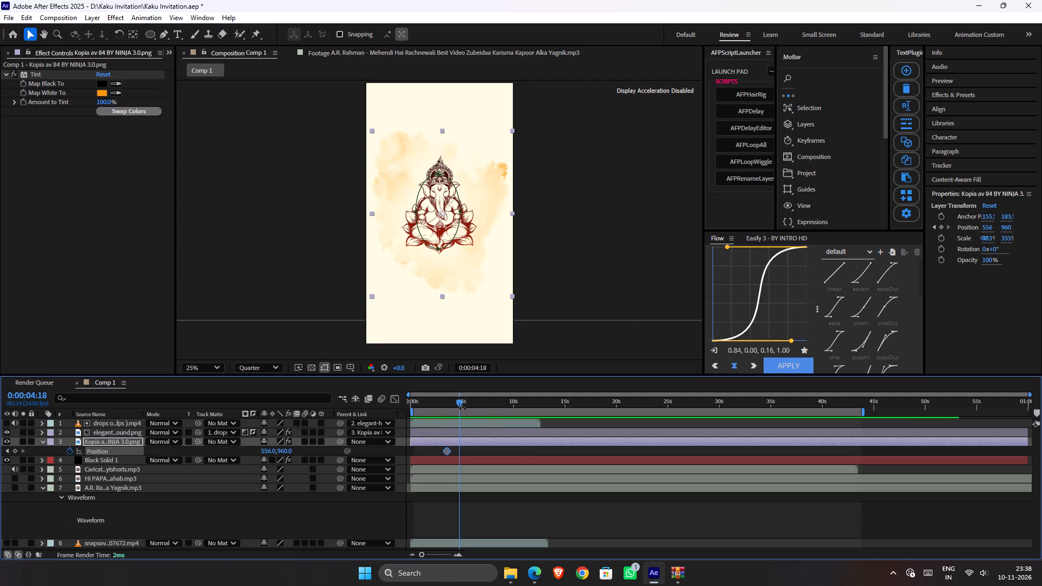
drag(462, 409, 442, 411)
drag(462, 403, 469, 405)
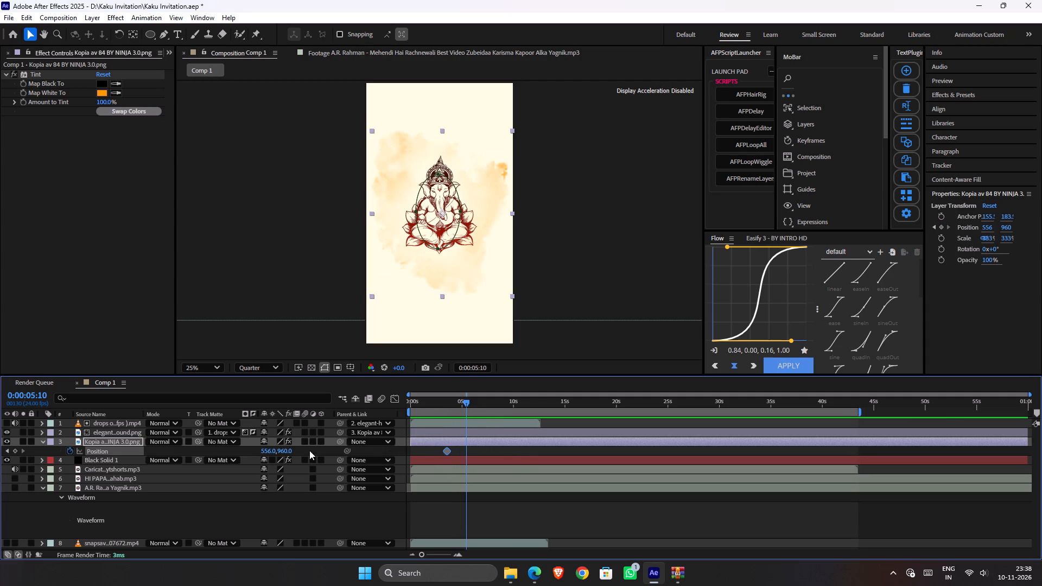
drag(285, 450, 0, 294)
drag(288, 452, 0, 355)
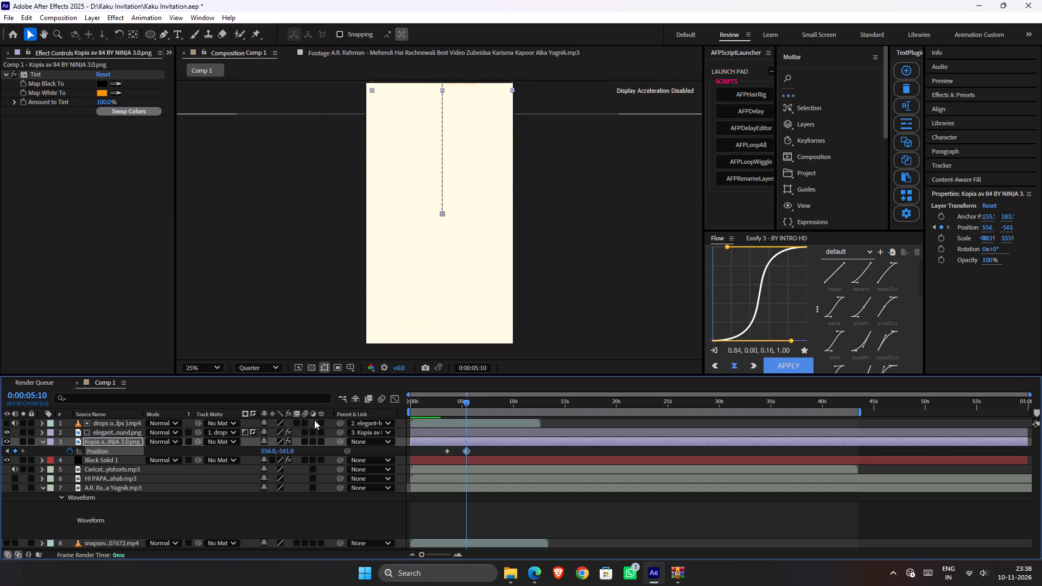
drag(288, 454, 242, 452)
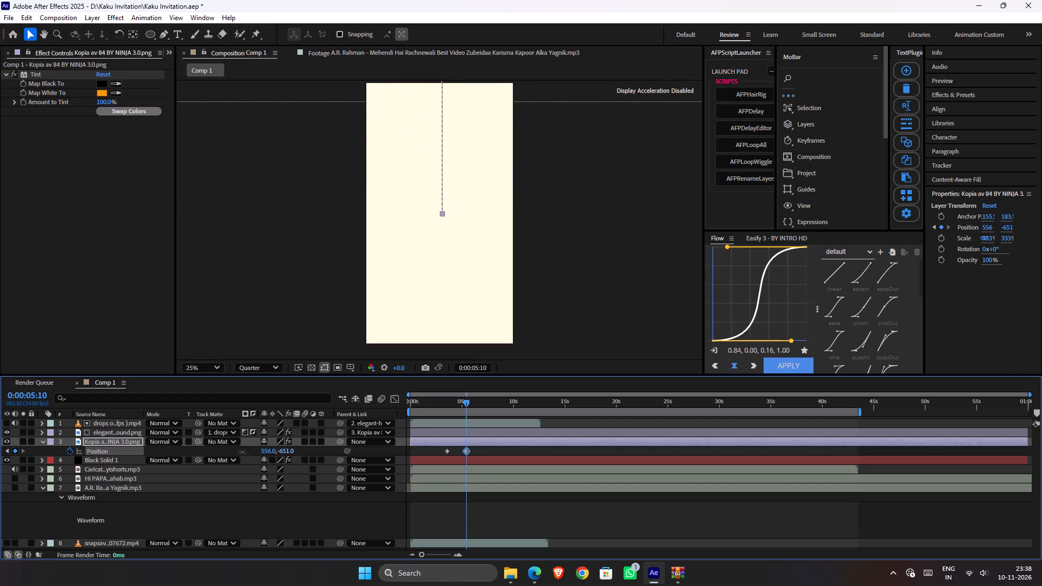
drag(242, 452, 275, 455)
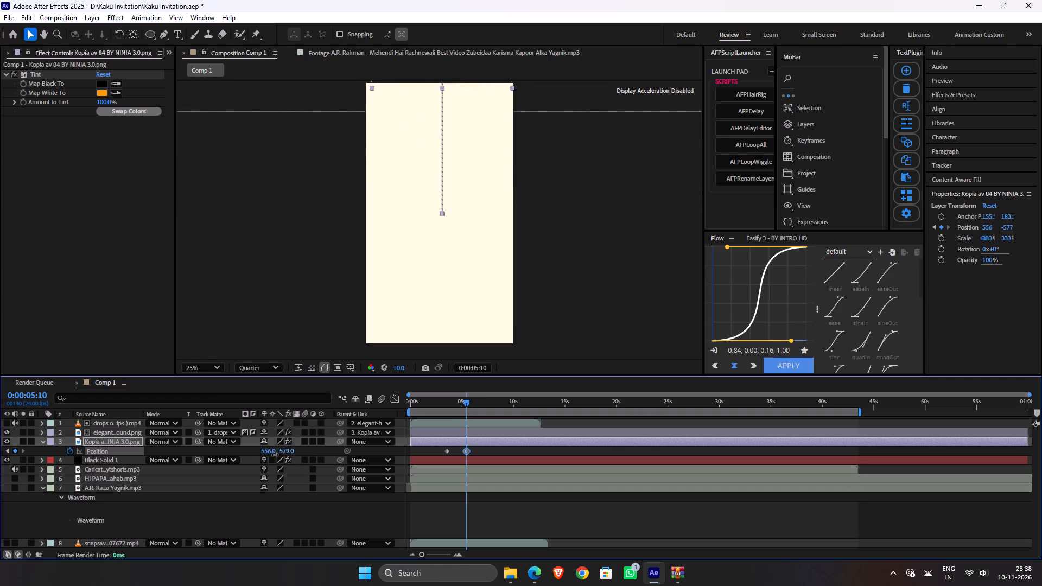
drag(275, 455, 263, 459)
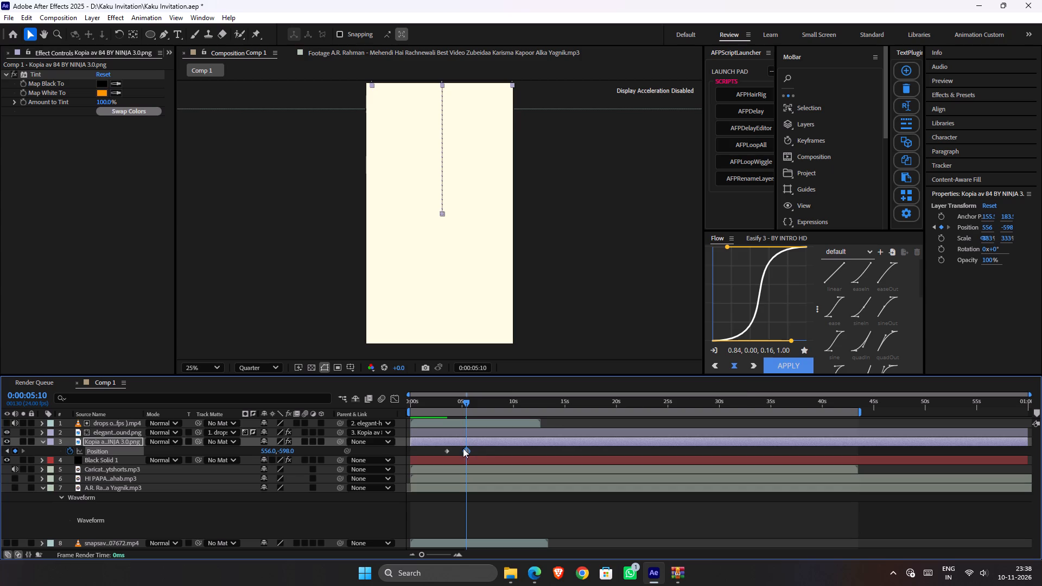
Apply the 0.84, 0.00, 0.16, 1.00 Flow easing curve to both Position keyframes and save the project.
drag(478, 449, 433, 463)
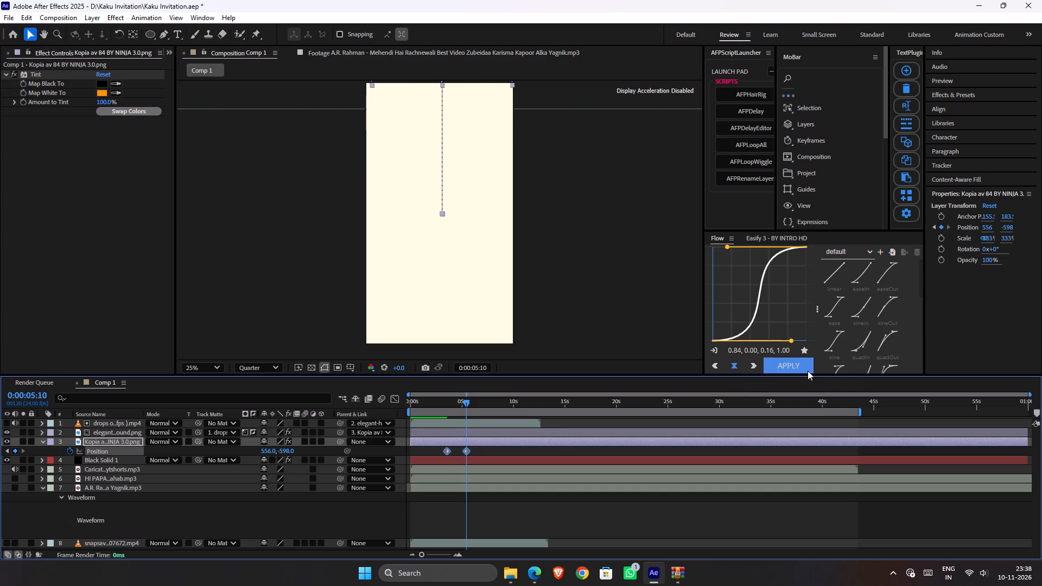
click(804, 370)
drag(458, 401, 418, 407)
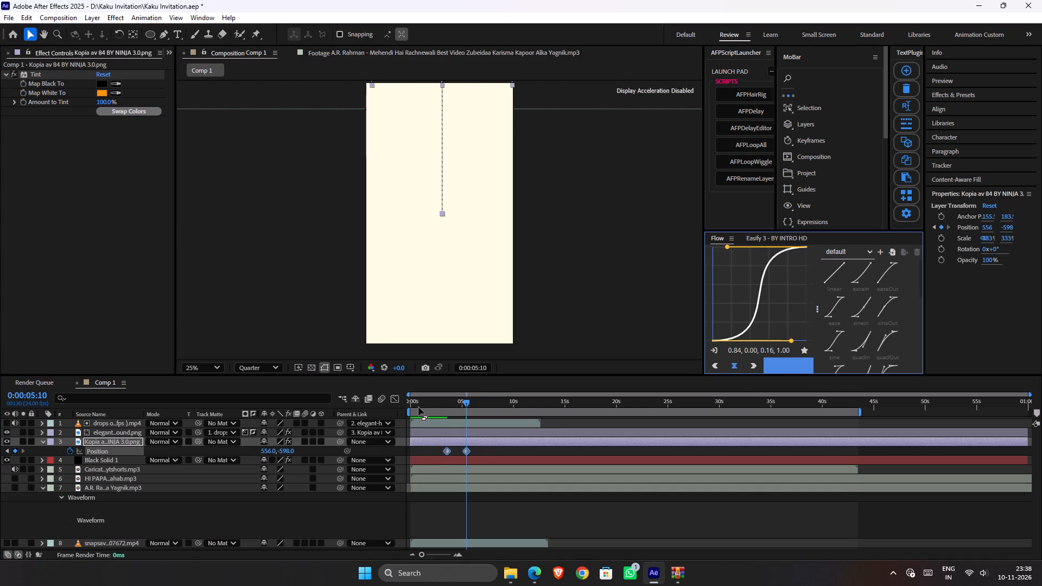
drag(418, 407, 418, 410)
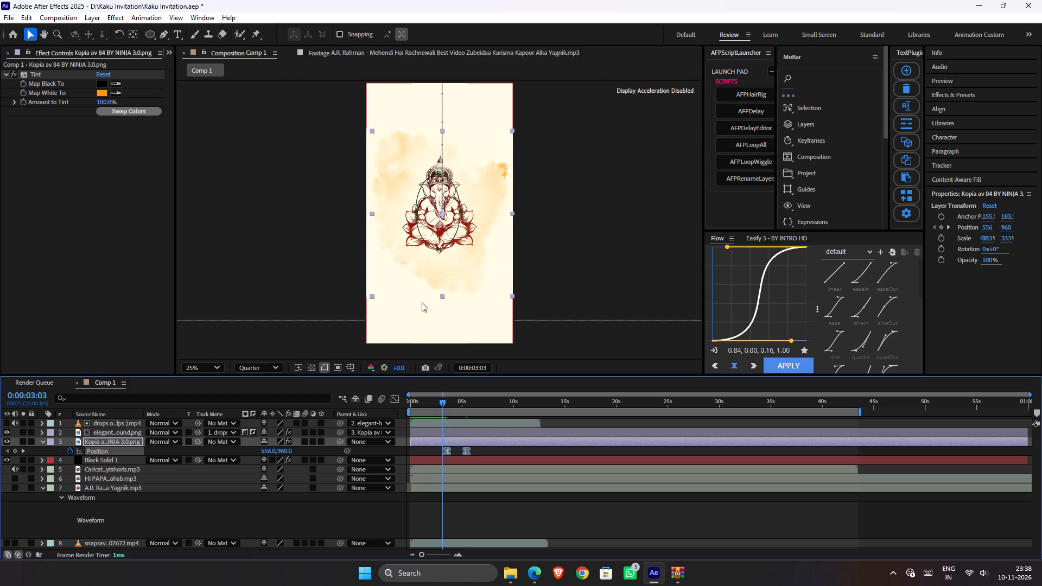
key(ctrl+s)
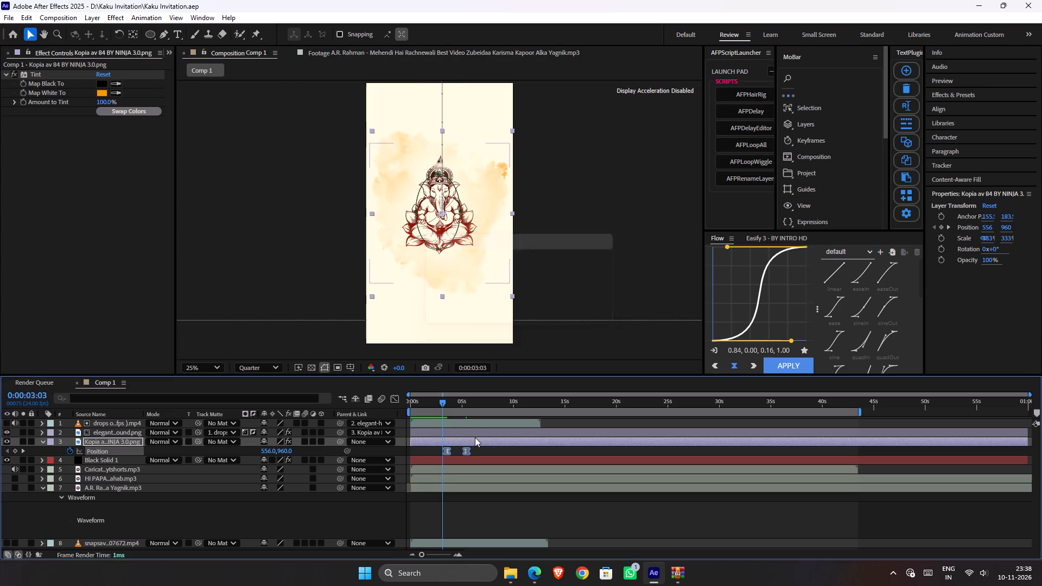
Preview the eased upward exit, including a full playback from the start of the composition.
key(space)
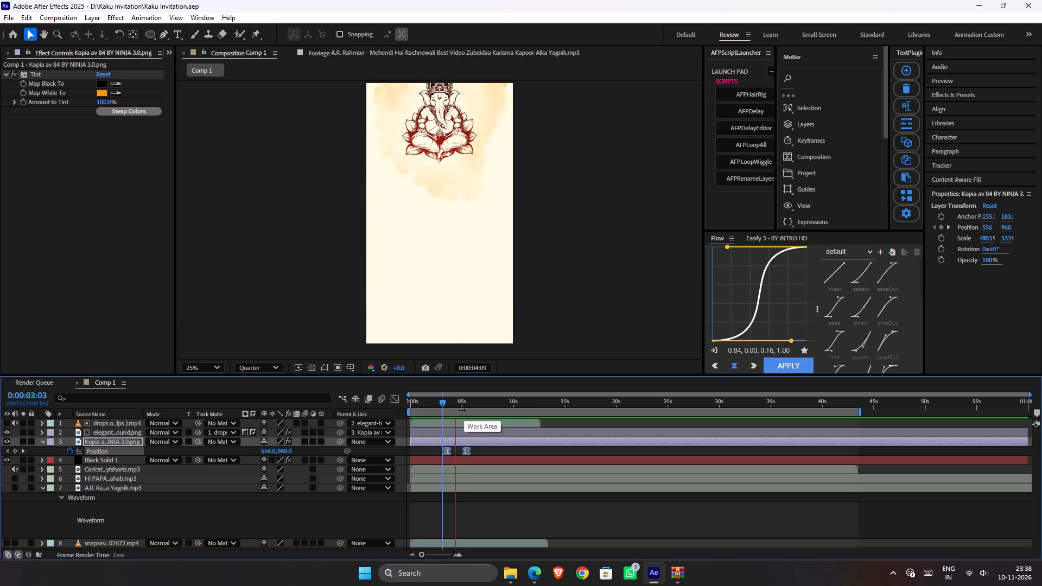
key(space)
drag(462, 400, 278, 402)
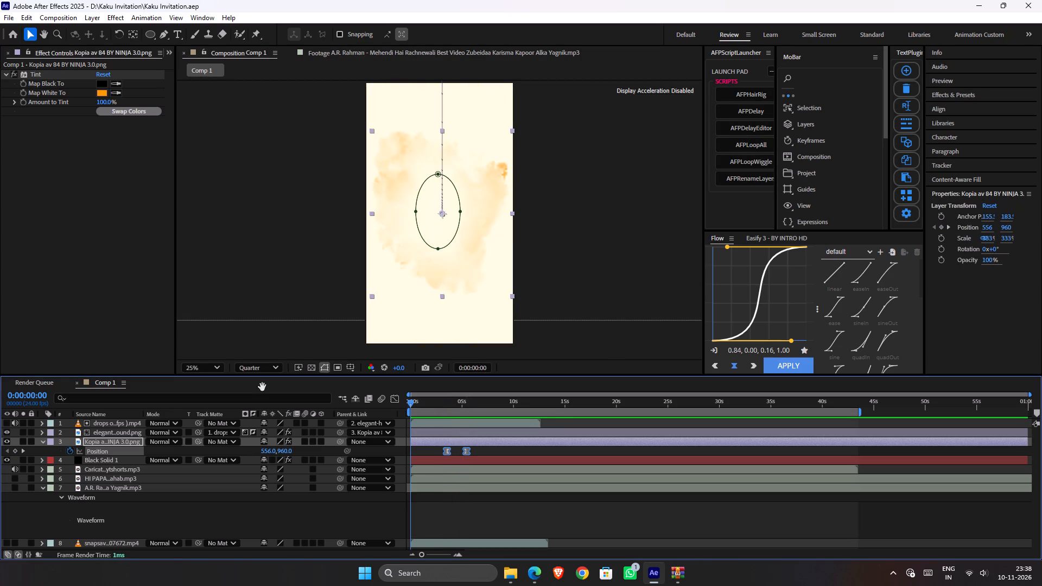
key(space)
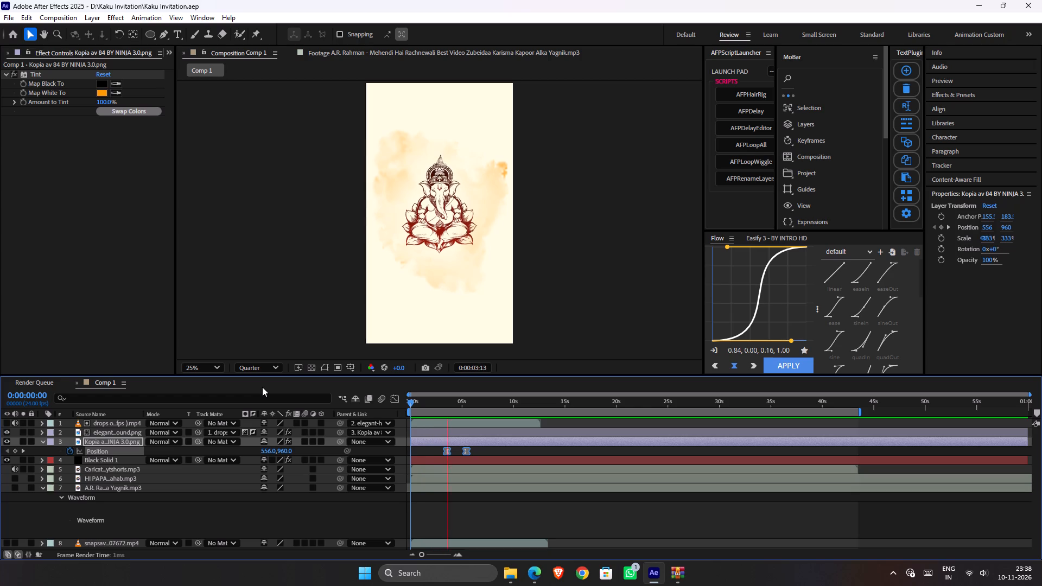
key(space)
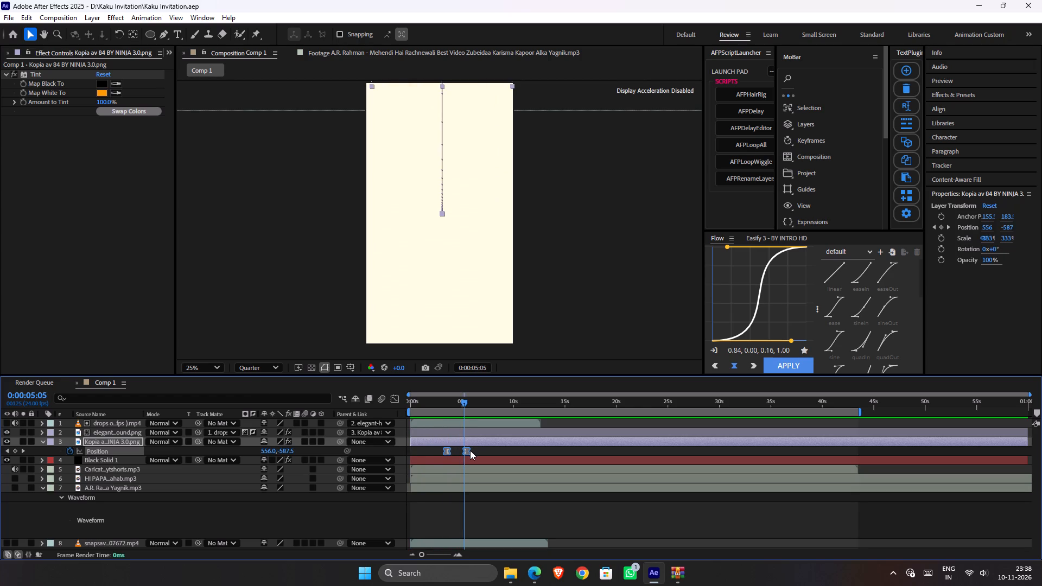
Move the ending Position keyframe out to about 7 seconds and play back the animation from the start.
drag(469, 451, 481, 455)
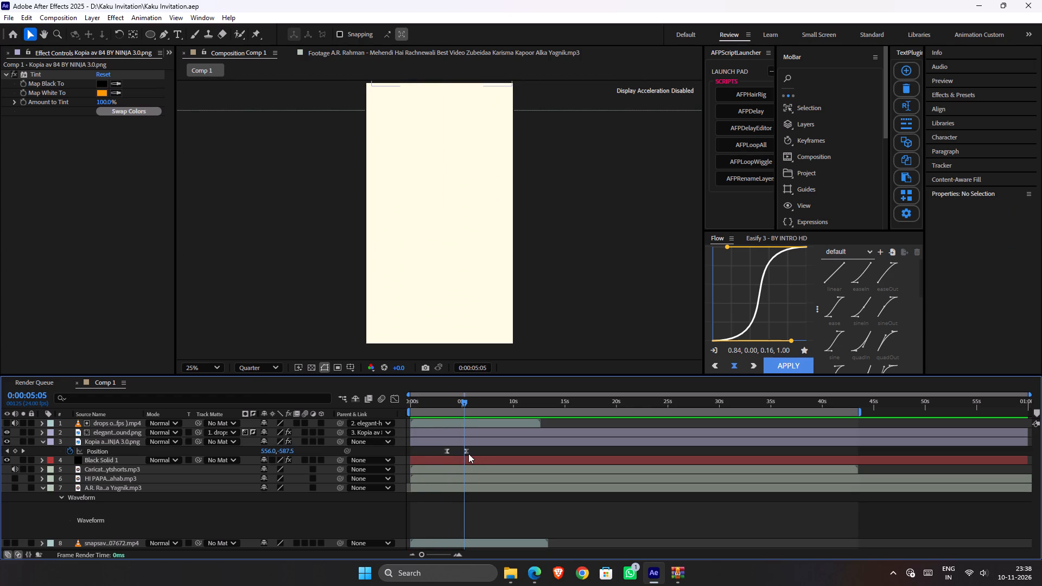
drag(467, 450, 487, 449)
drag(466, 407, 344, 413)
key(space)
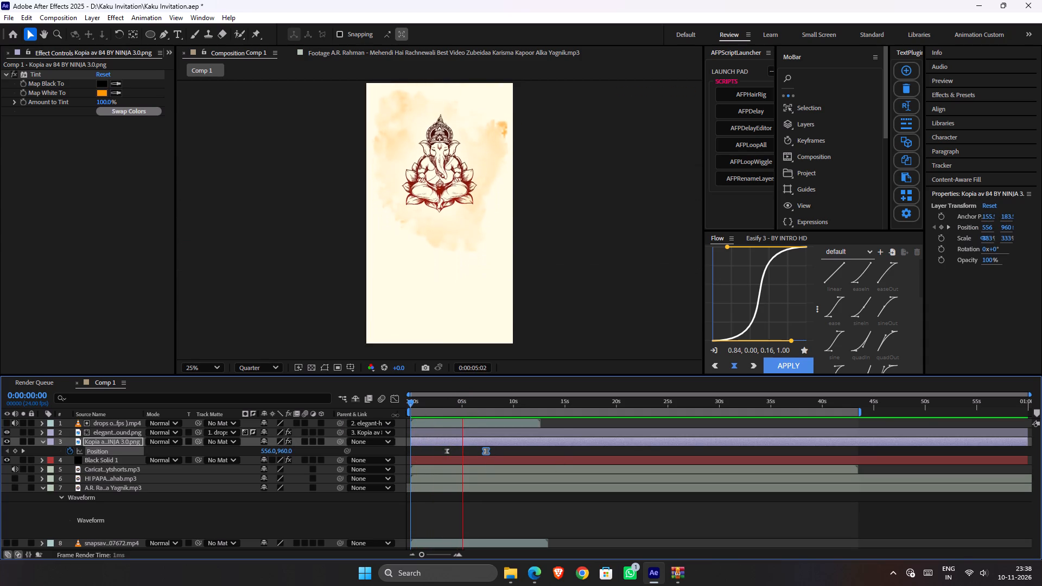
key(space)
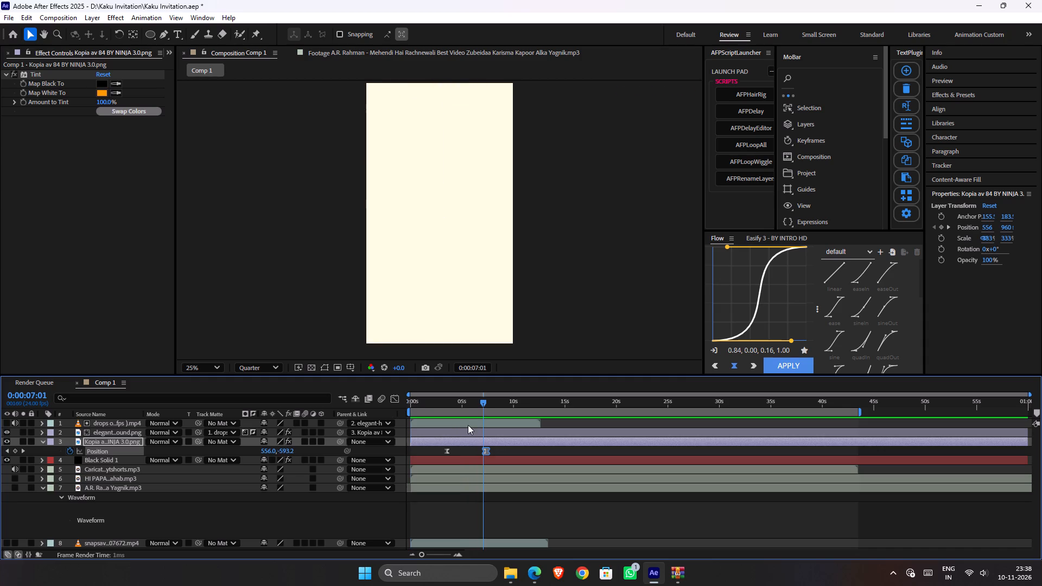
drag(466, 404, 295, 416)
key(space)
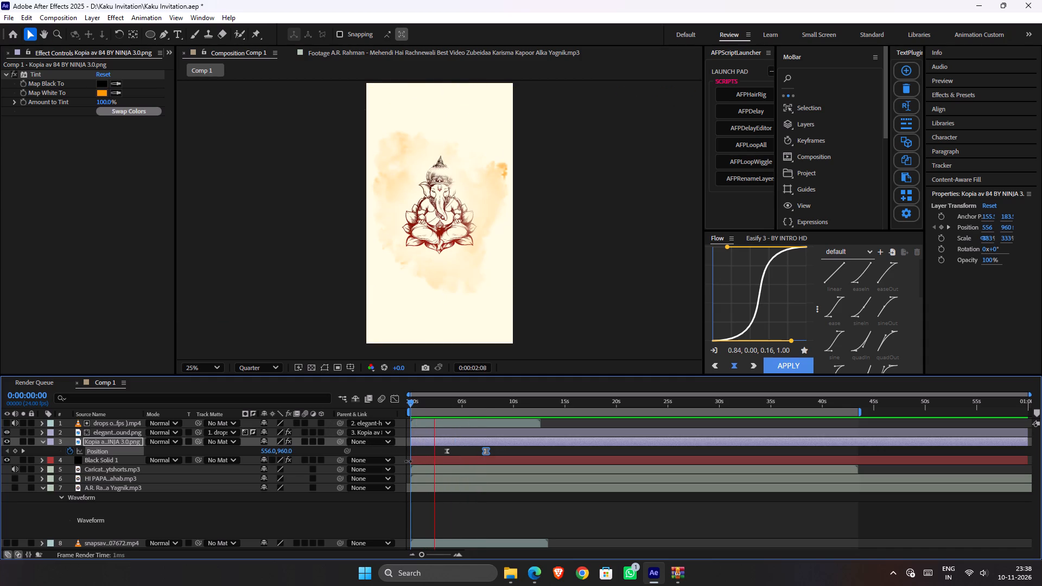
key(space)
Move the first Position keyframe to the beginning of the timeline.
drag(446, 448, 421, 456)
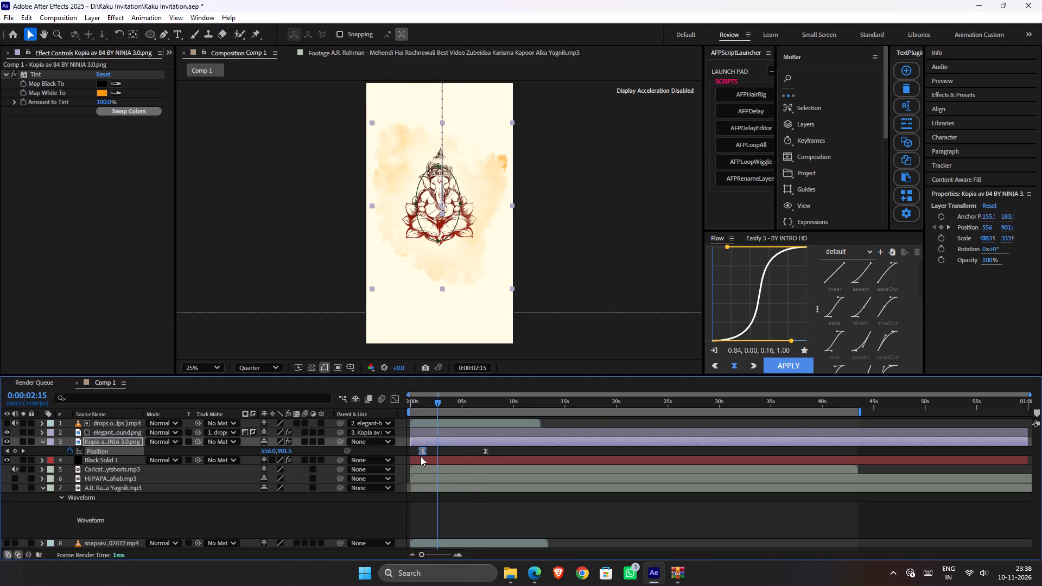
drag(421, 456, 416, 457)
Shape an Easify Bezier curve that stays low and rises steeply at the end, apply it to both Position keyframes, and check the motion.
click(799, 235)
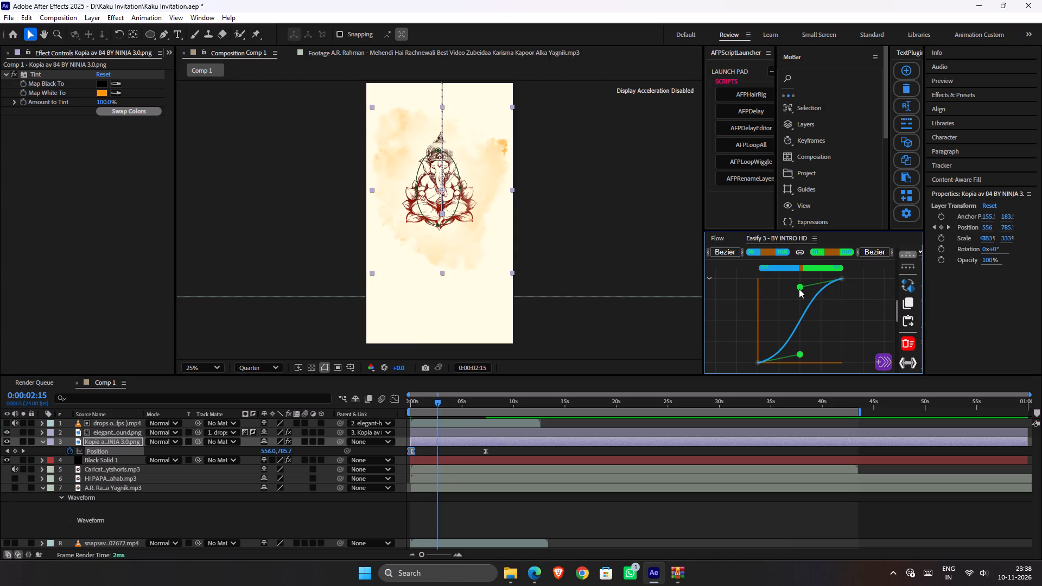
drag(799, 289, 846, 321)
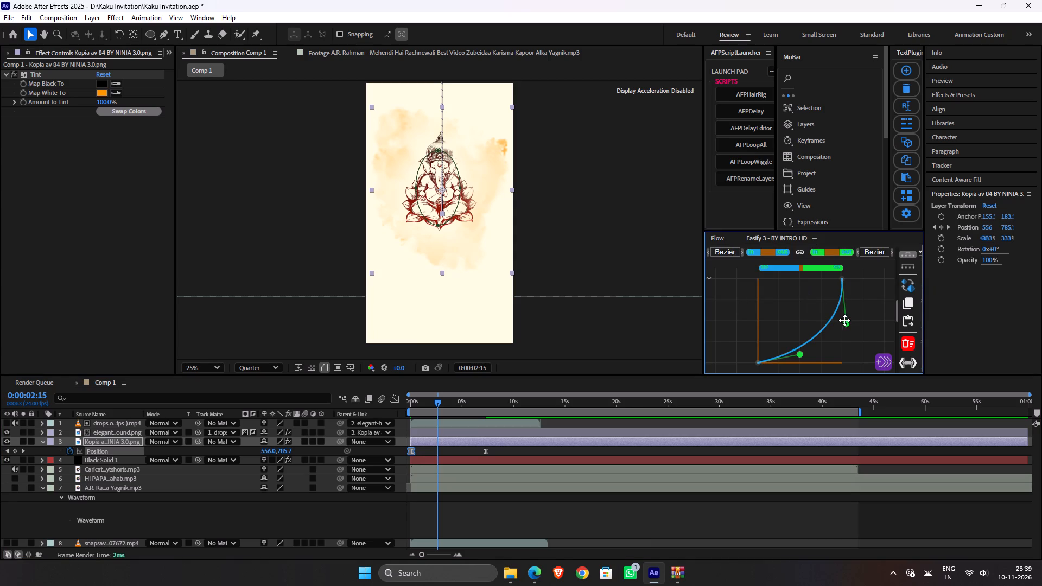
drag(846, 326, 827, 354)
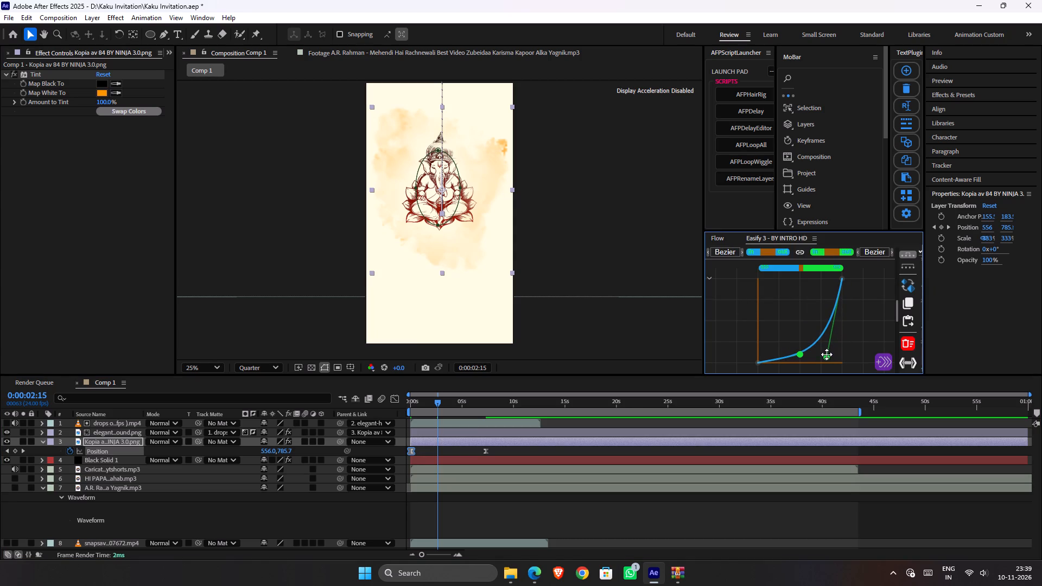
drag(827, 354, 831, 353)
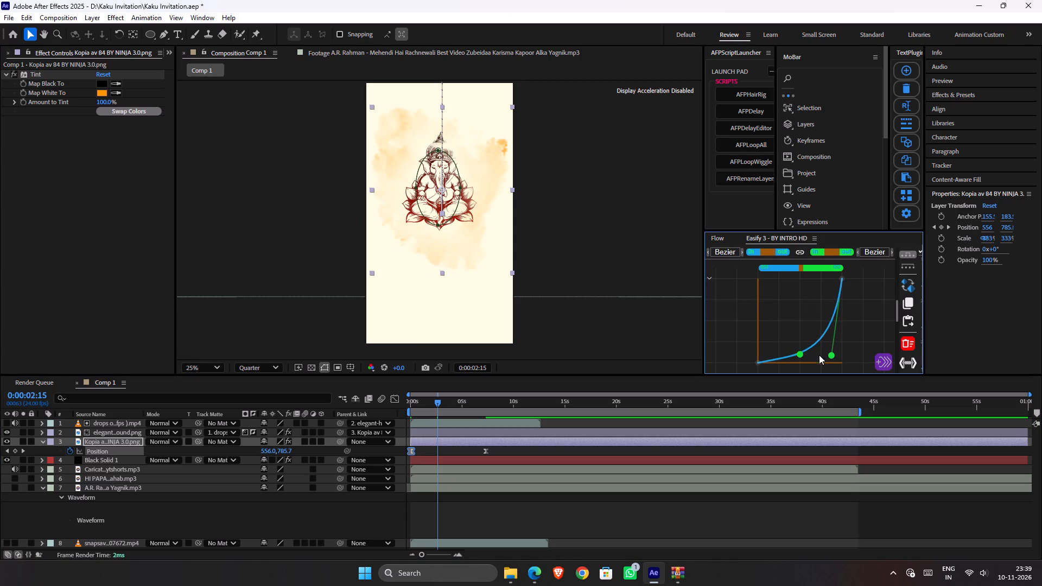
drag(800, 354, 834, 346)
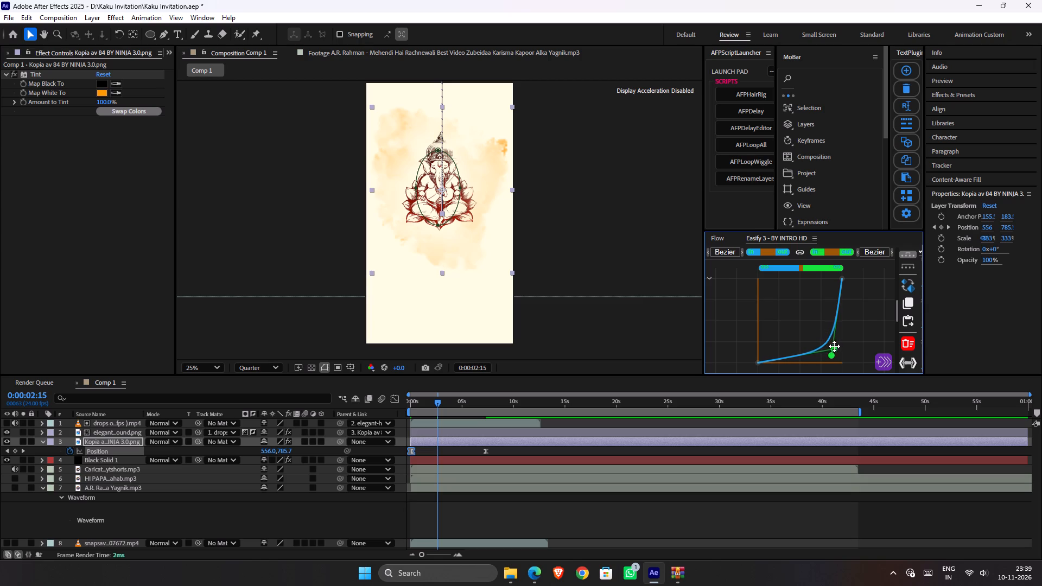
drag(834, 346, 834, 354)
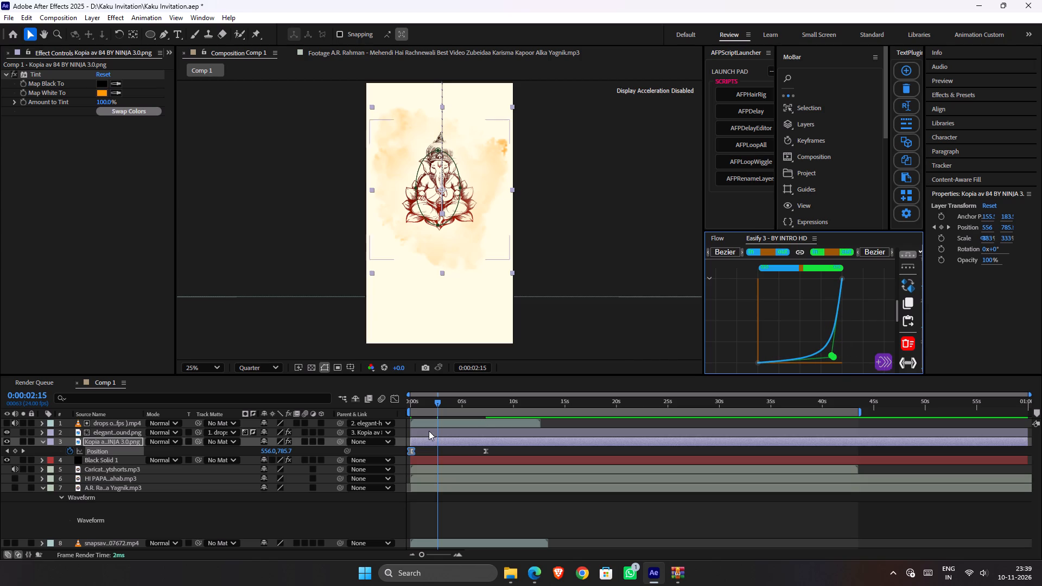
drag(495, 450, 405, 453)
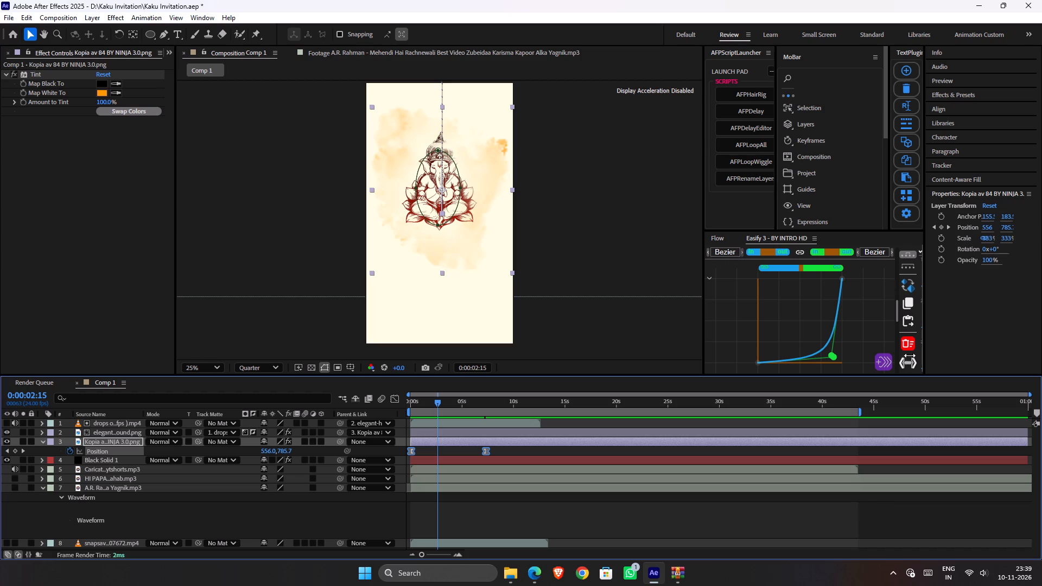
click(907, 284)
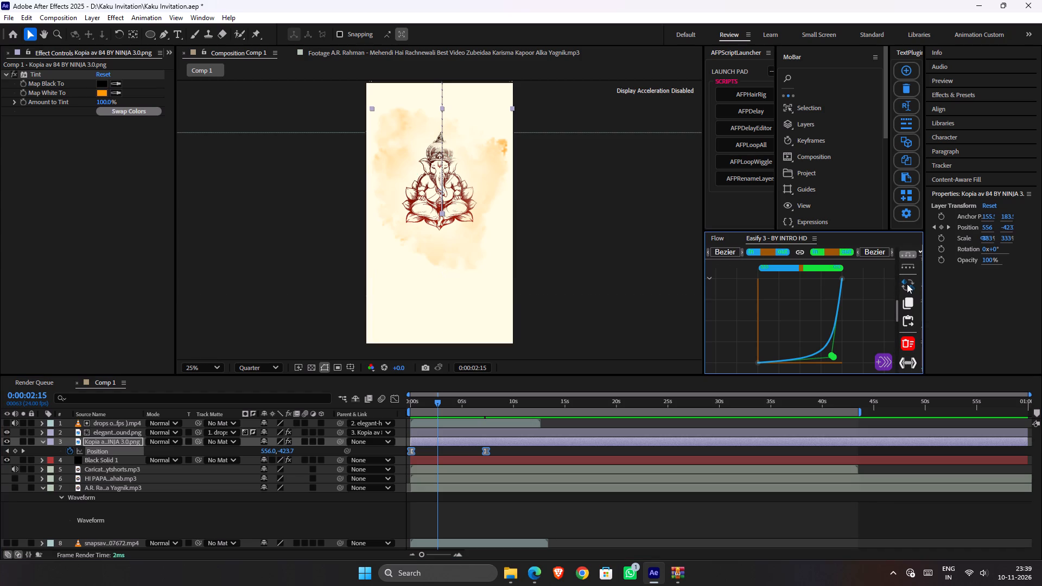
drag(428, 402, 422, 402)
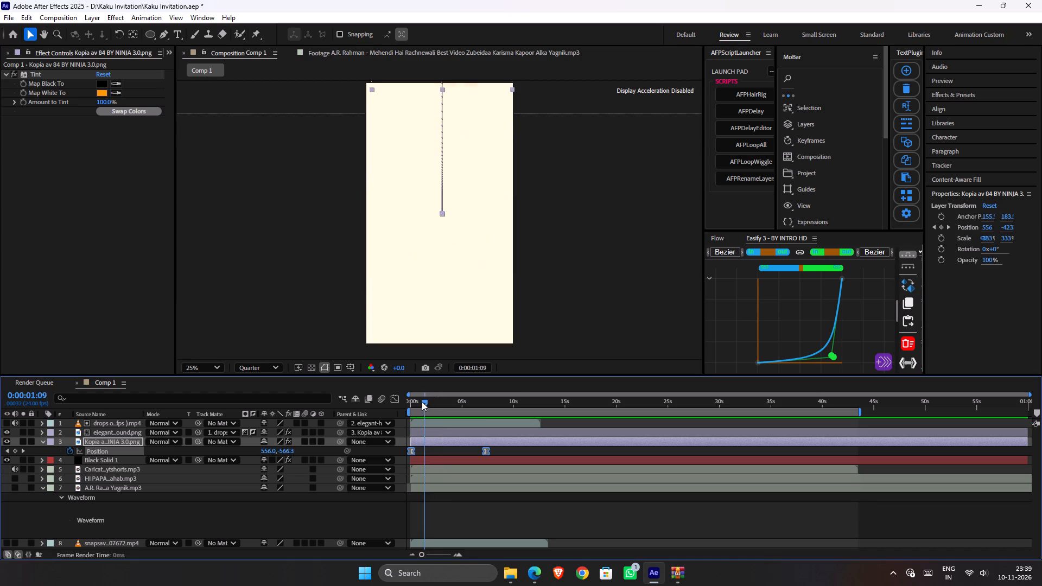
Play back the eased upward exit from the start of the composition.
drag(422, 402, 391, 401)
key(space)
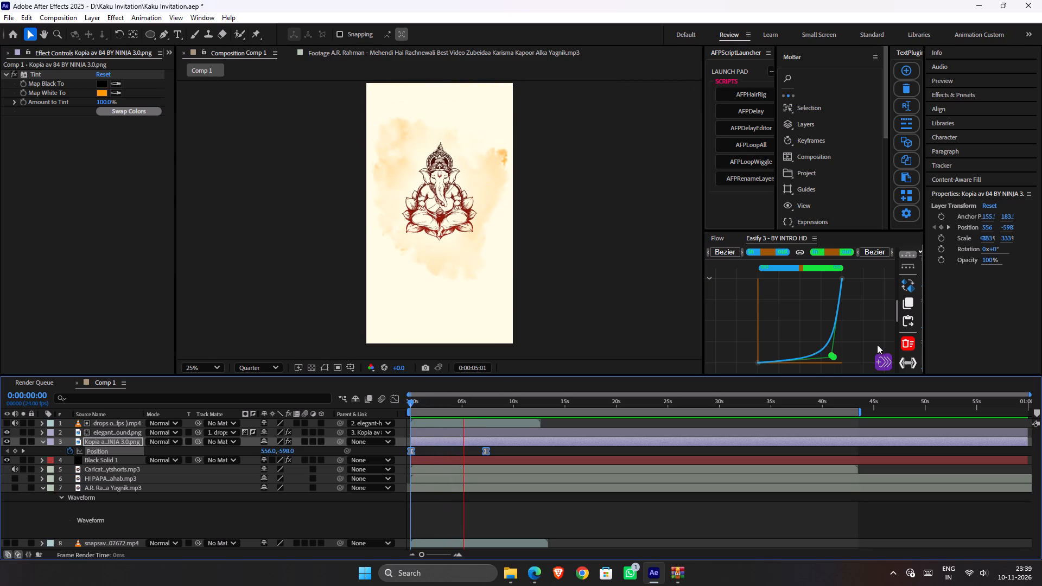
key(space)
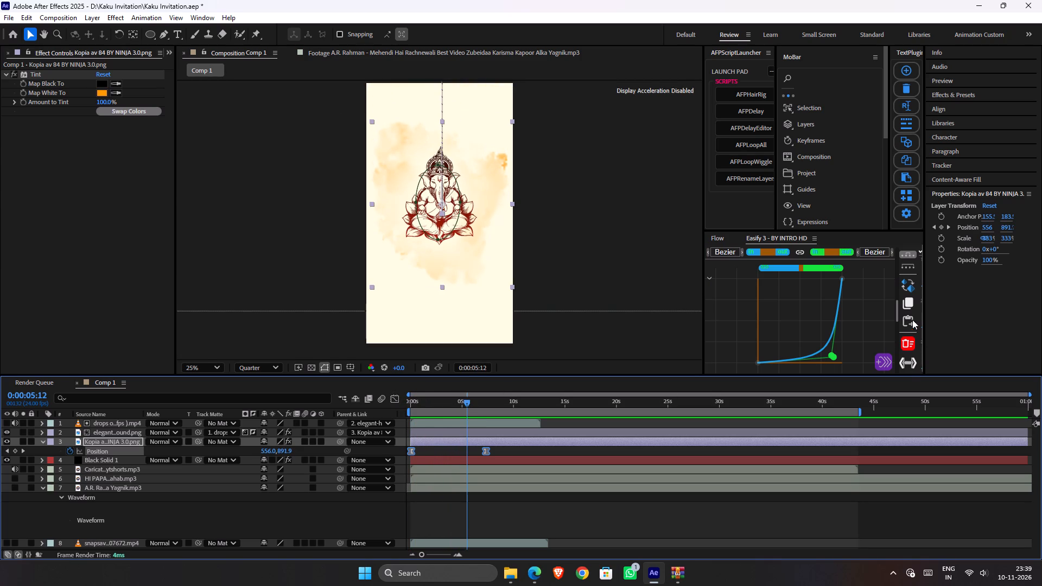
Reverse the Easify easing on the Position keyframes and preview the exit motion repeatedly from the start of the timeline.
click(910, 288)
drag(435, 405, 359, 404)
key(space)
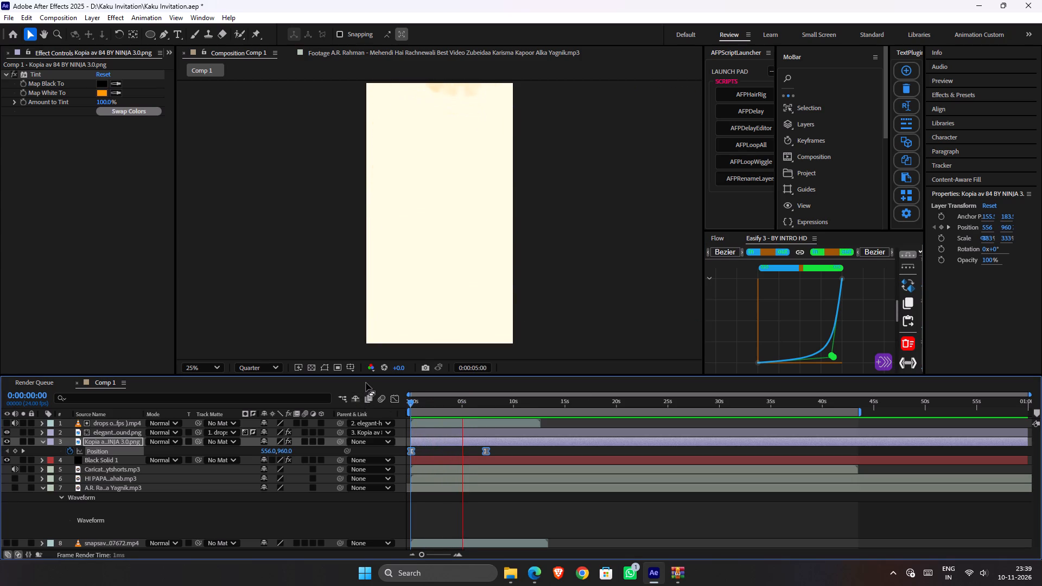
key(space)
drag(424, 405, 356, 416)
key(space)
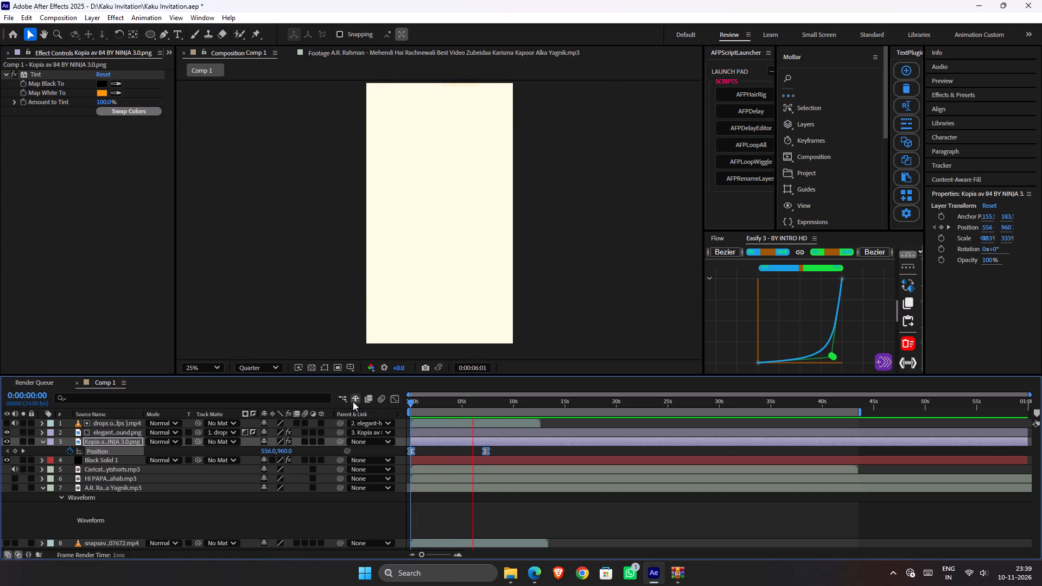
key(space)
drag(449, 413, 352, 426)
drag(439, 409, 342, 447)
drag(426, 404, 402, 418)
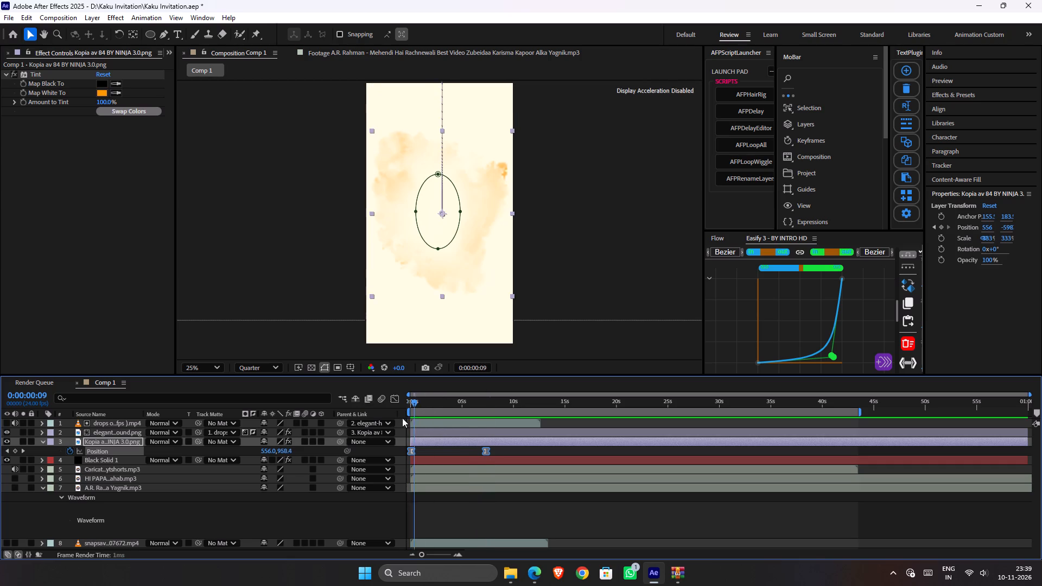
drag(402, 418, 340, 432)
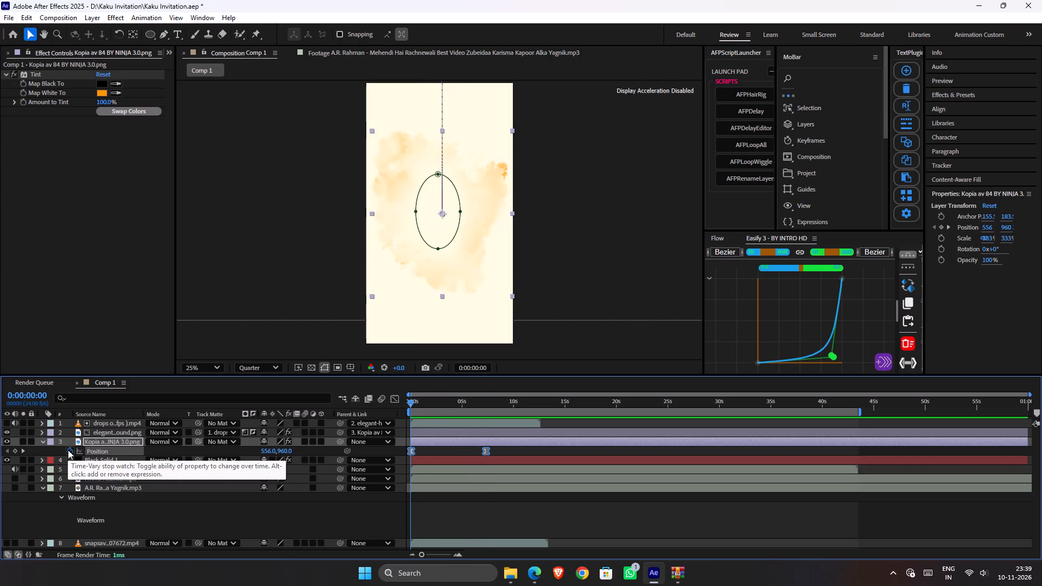
Remove the Position animation from the watercolour splash layer at the start of the timeline, collapse its properties and save the project.
click(69, 450)
key(v)
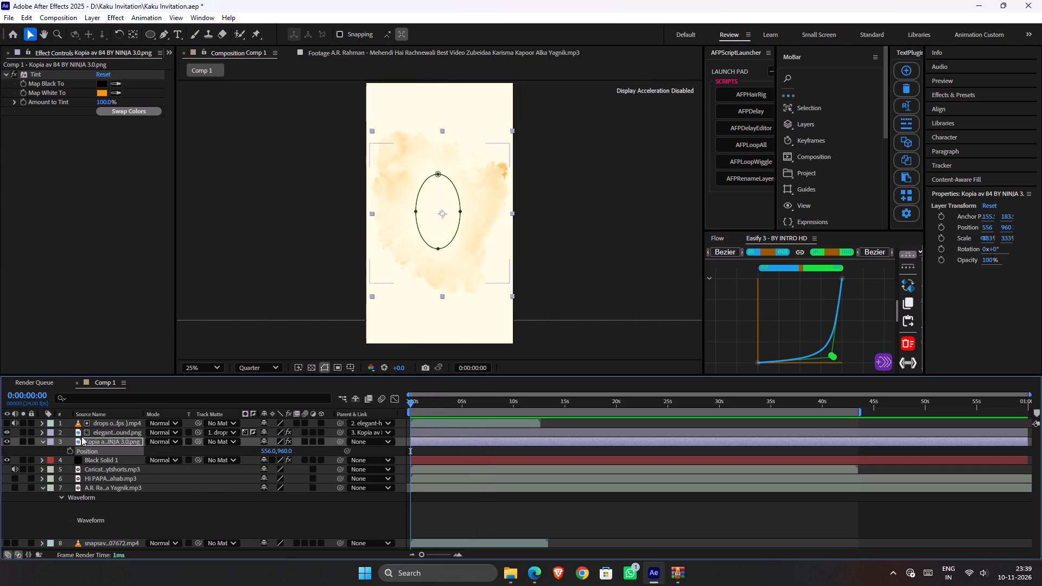
click(42, 441)
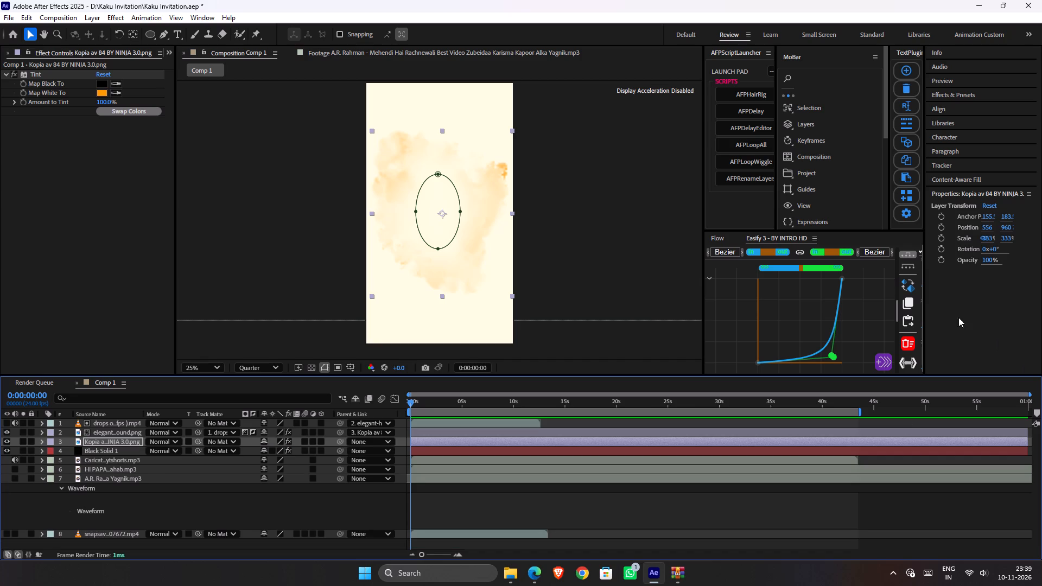
click(715, 239)
key(ctrl+s)
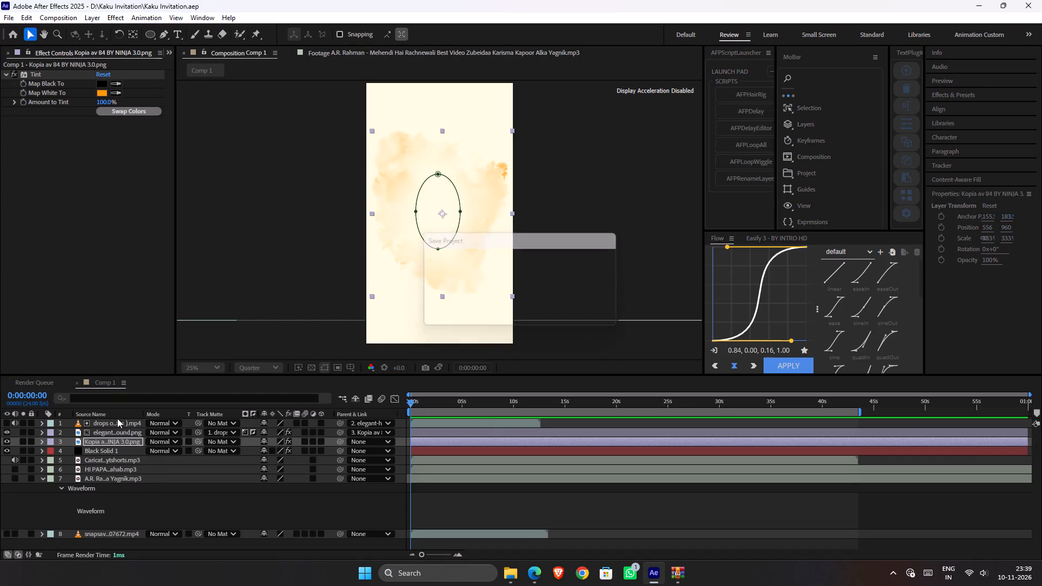
Add a two-node camera with the 50mm preset to the composition and save the project.
click(120, 440)
click(122, 449)
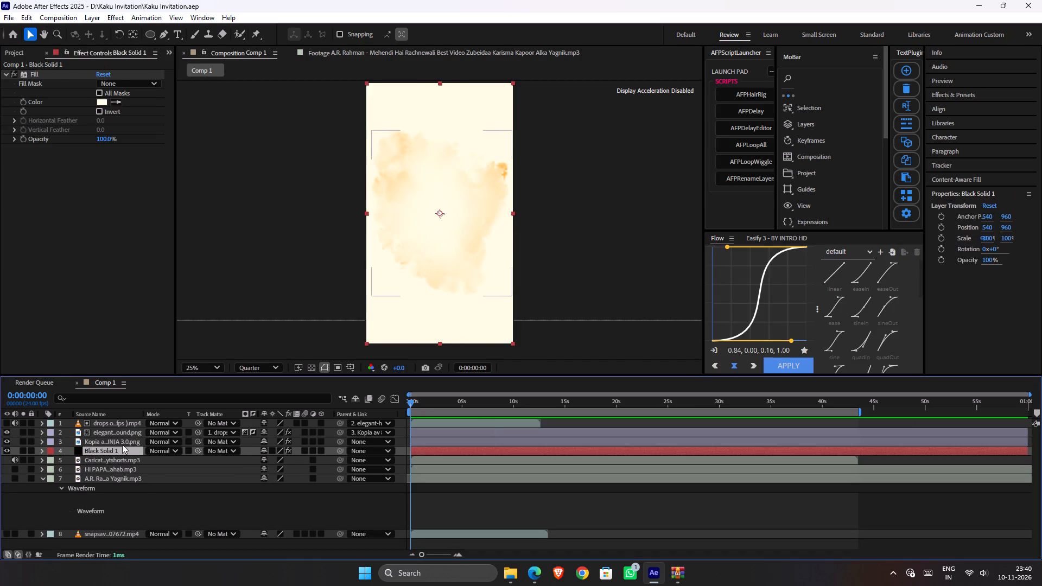
click(122, 444)
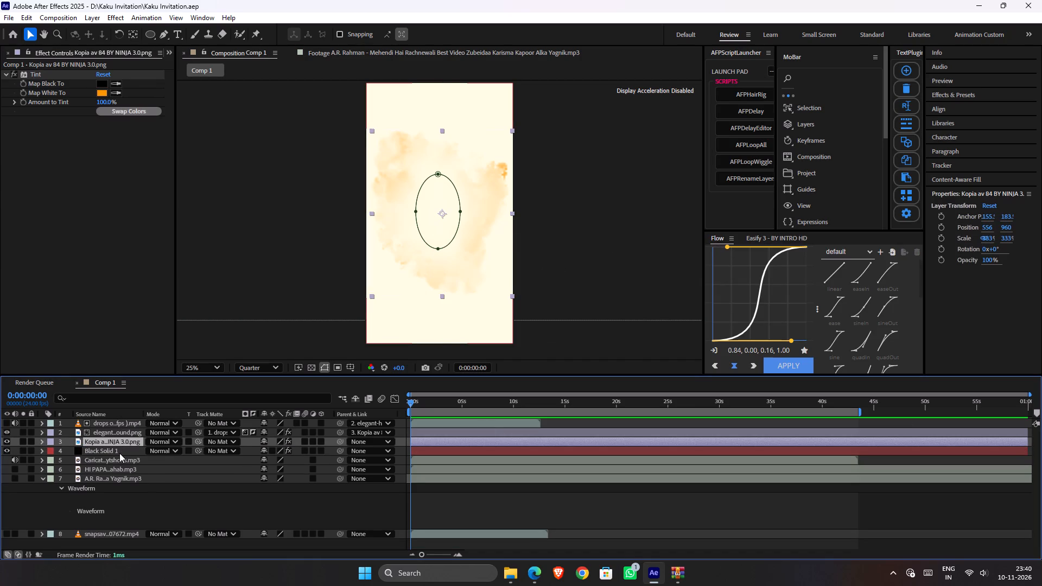
key(ctrl+alt+shift+c)
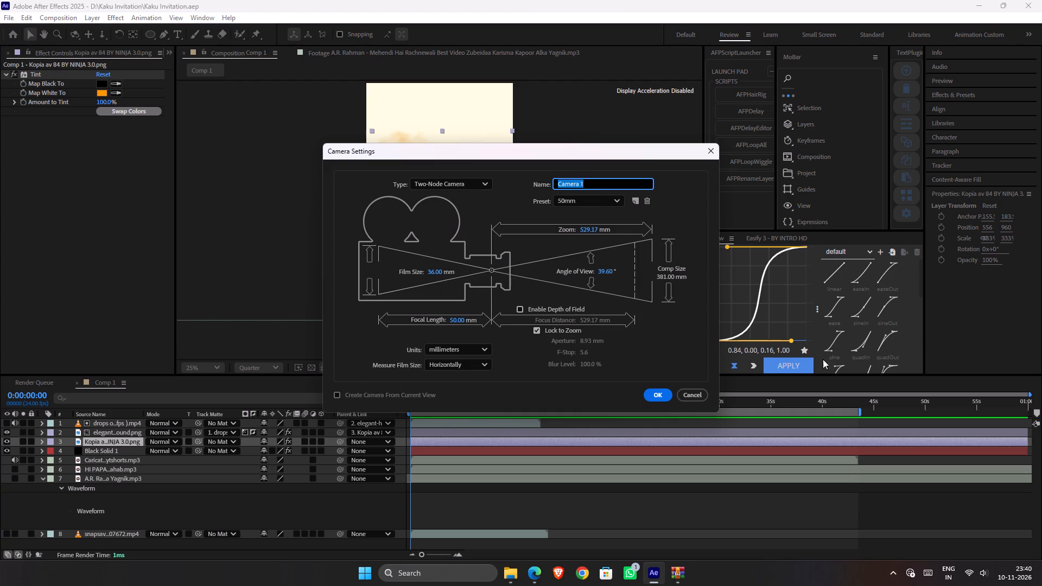
click(657, 396)
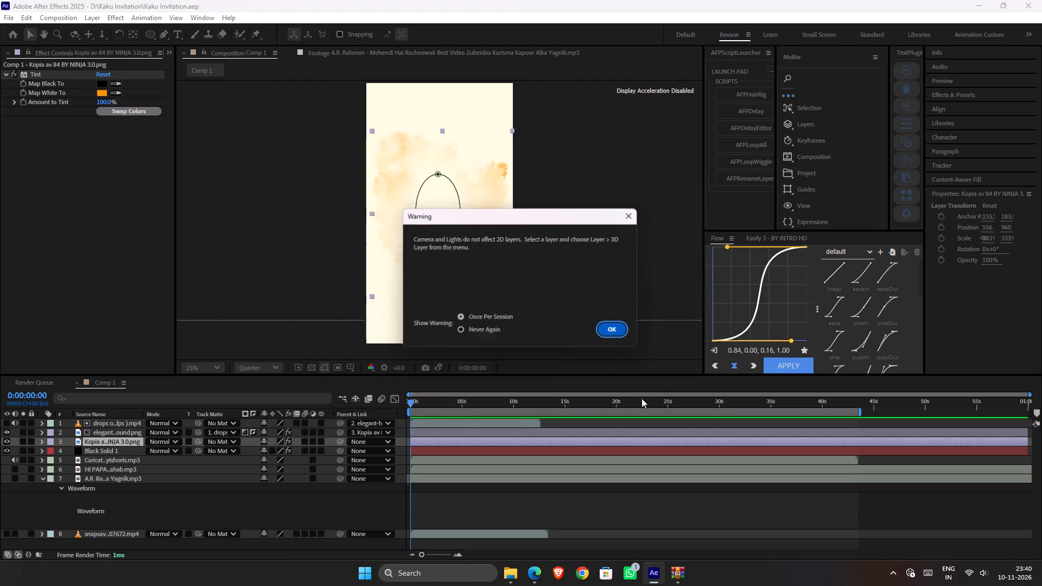
click(619, 329)
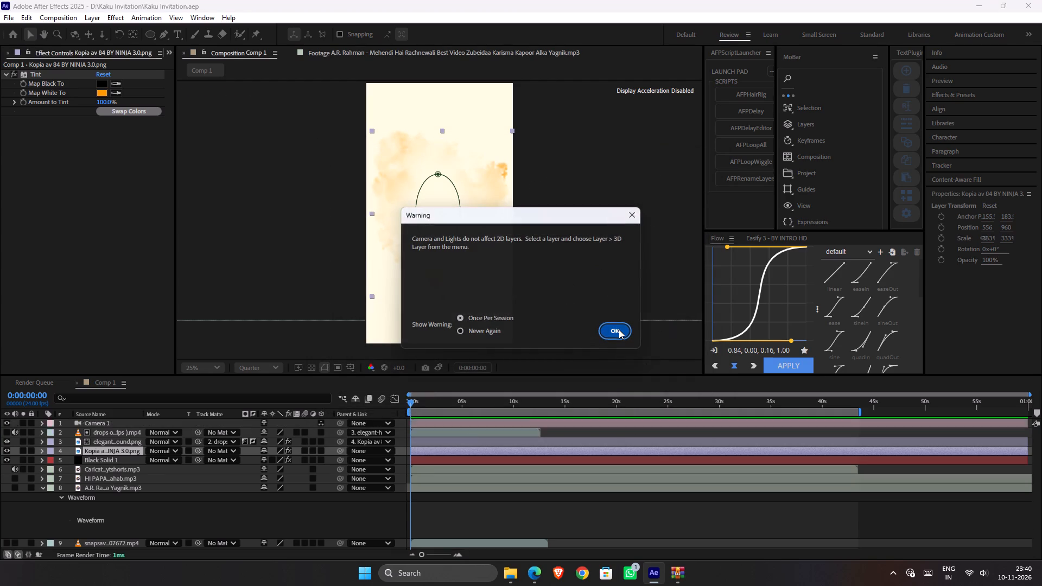
drag(124, 443, 124, 420)
key(ctrl+s)
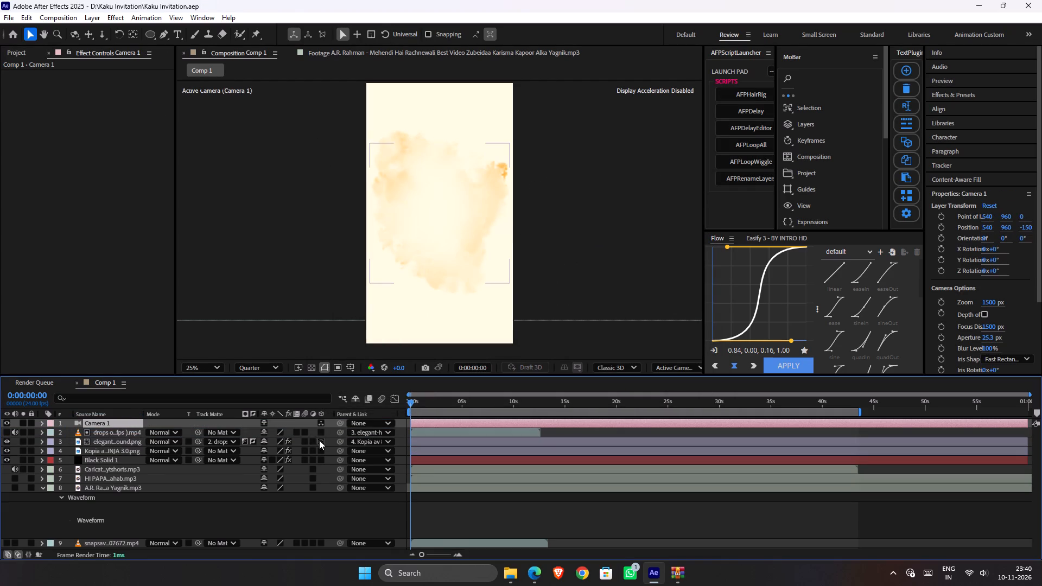
Add two null objects, make both 3D, and parent the camera to Null 1 and Null 1 to Null 2.
key(ctrl+alt+shift+y)
key(ctrl+alt+shift+y)
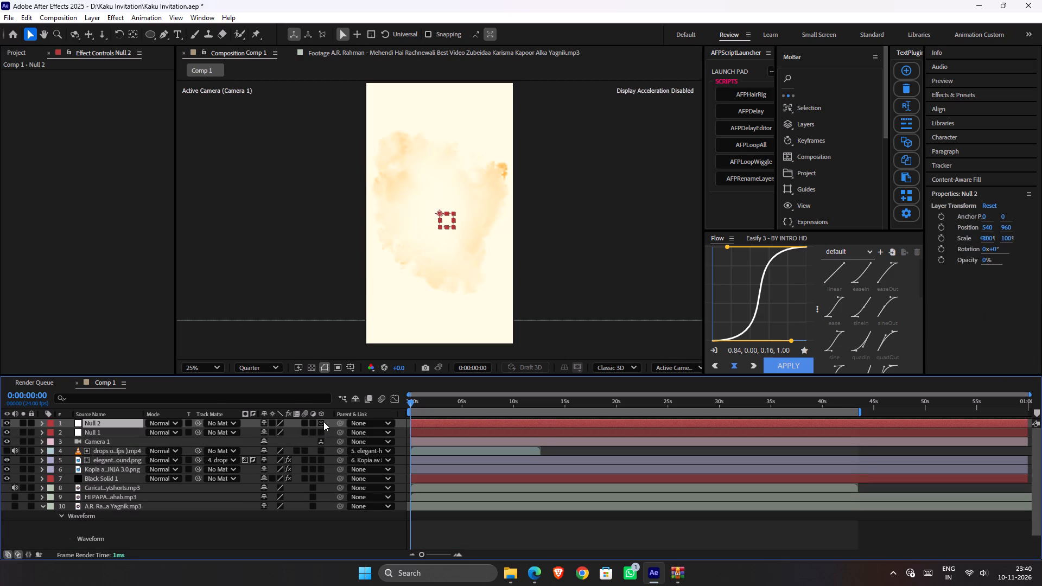
drag(323, 422, 323, 429)
drag(339, 439, 329, 431)
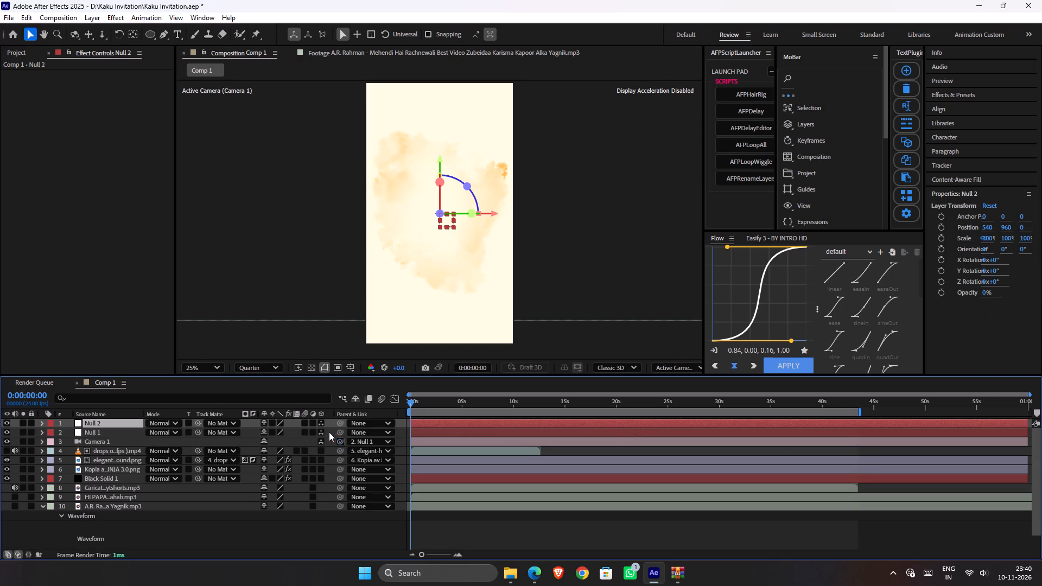
drag(338, 432, 331, 417)
Make the watercolour splash, Ganesha artwork and ink drops matte layers 3D, saving the project along the way.
click(107, 470)
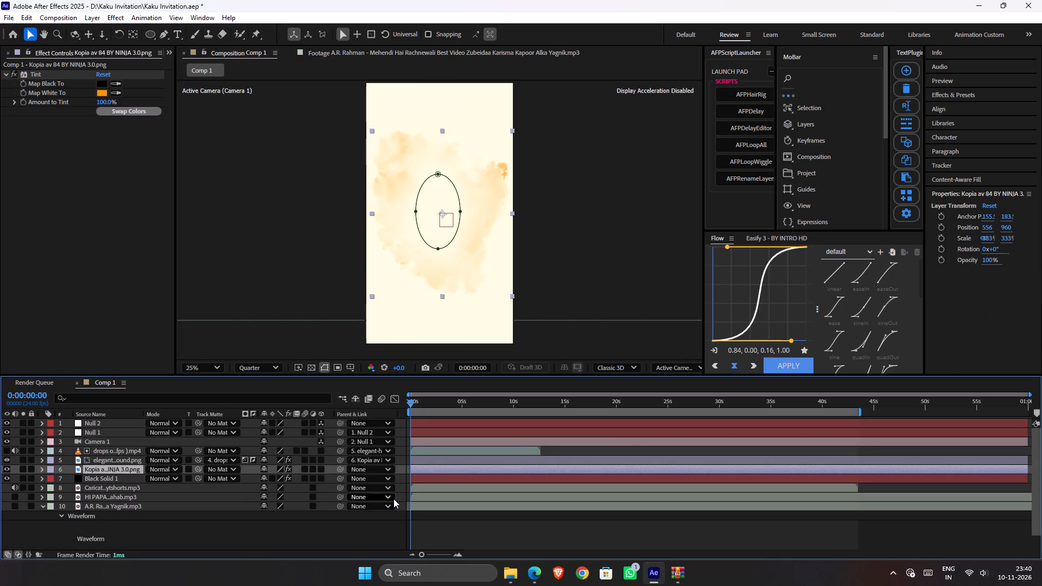
click(321, 466)
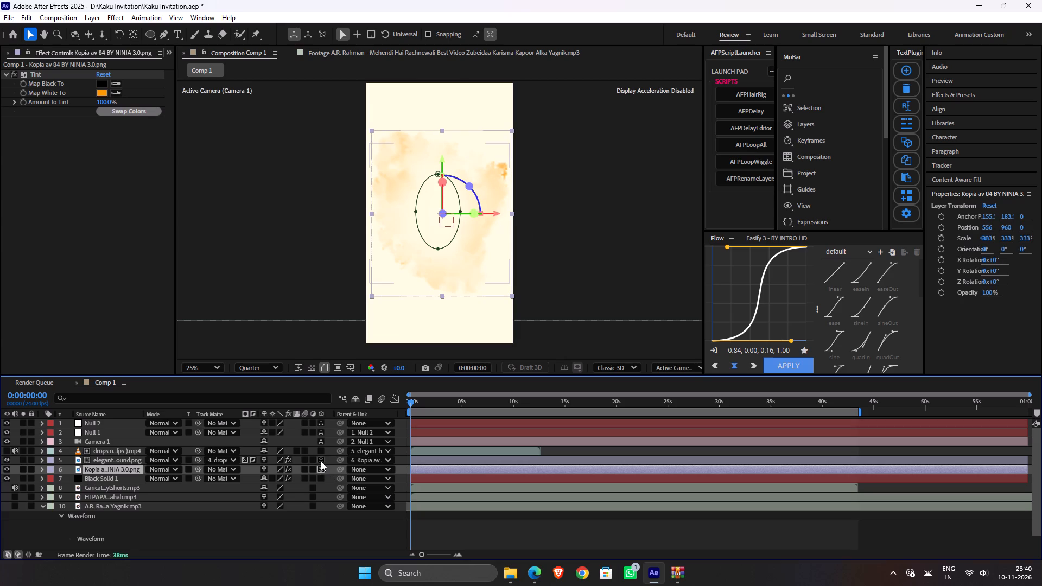
click(322, 460)
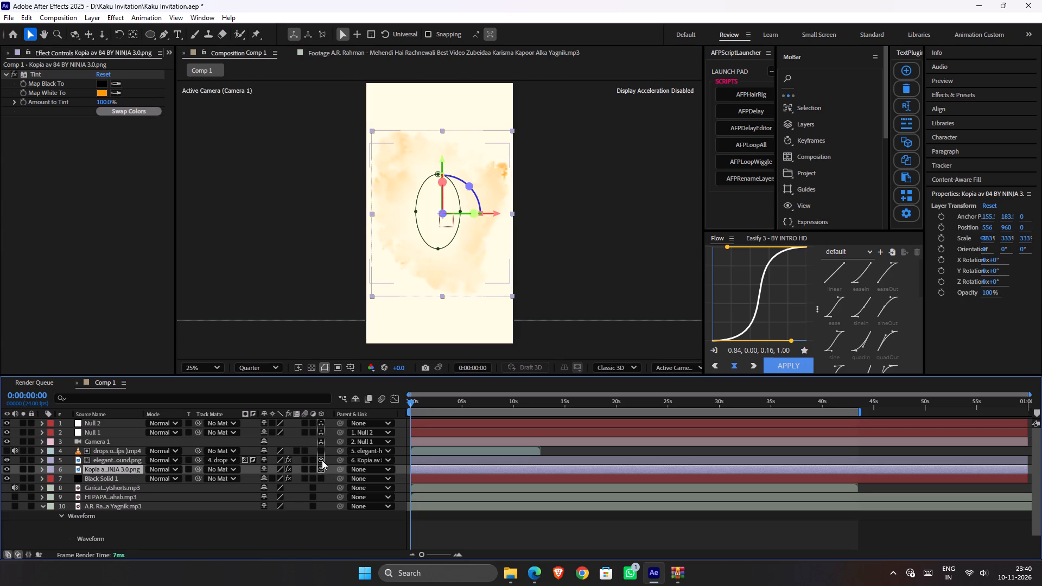
key(ctrl+s)
click(321, 454)
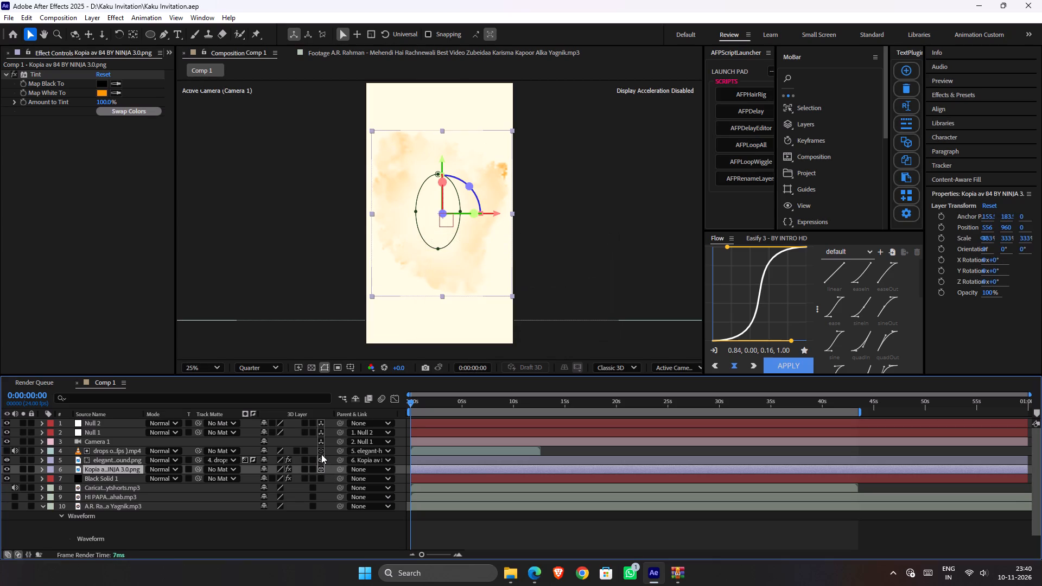
Push the watercolour splash layer back in depth, trying several offsets and setting its Z position to 500.
click(123, 467)
key(p)
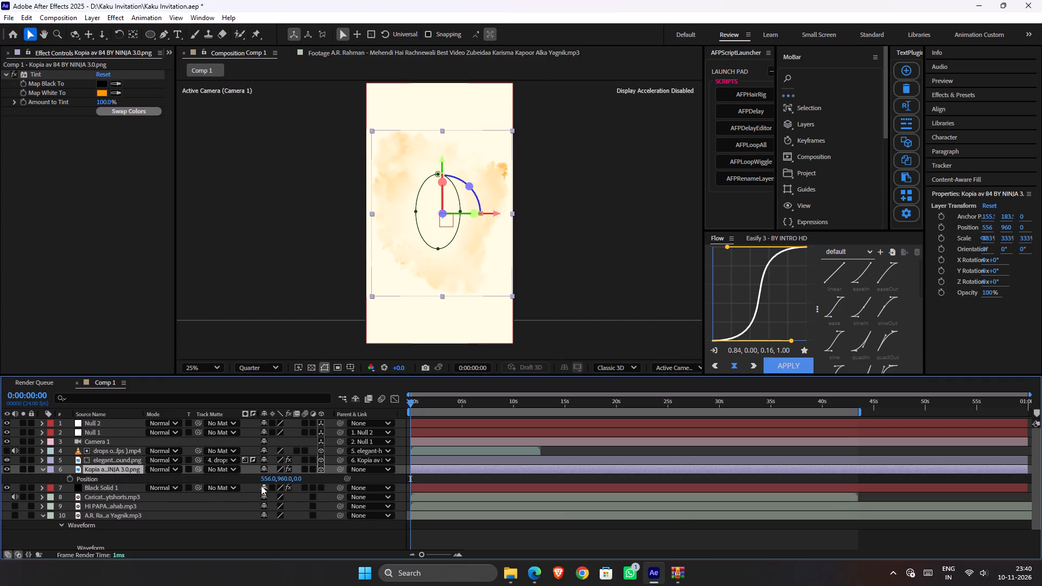
drag(301, 479, 335, 475)
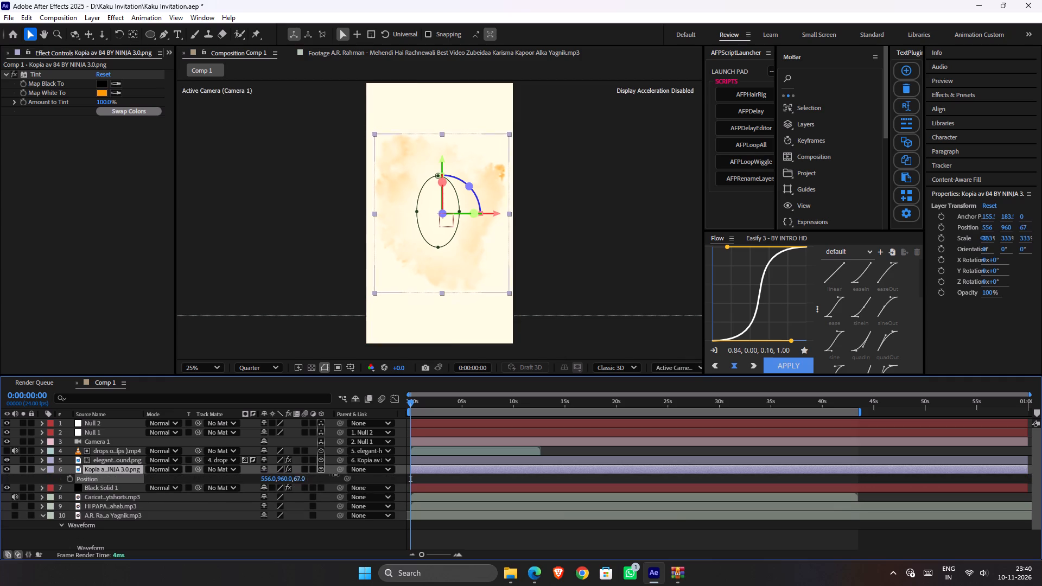
drag(335, 475, 410, 468)
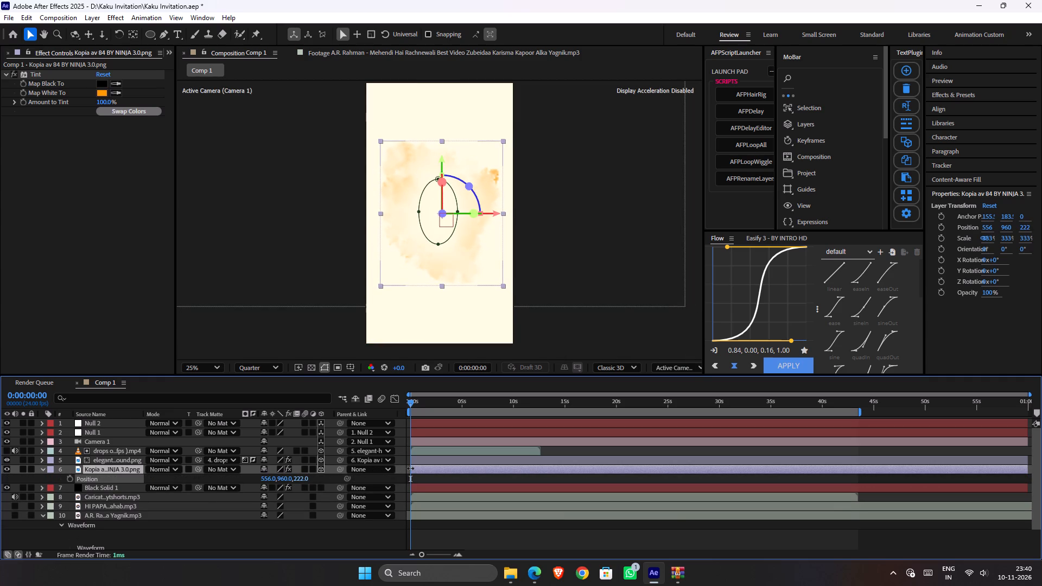
drag(410, 468, 417, 467)
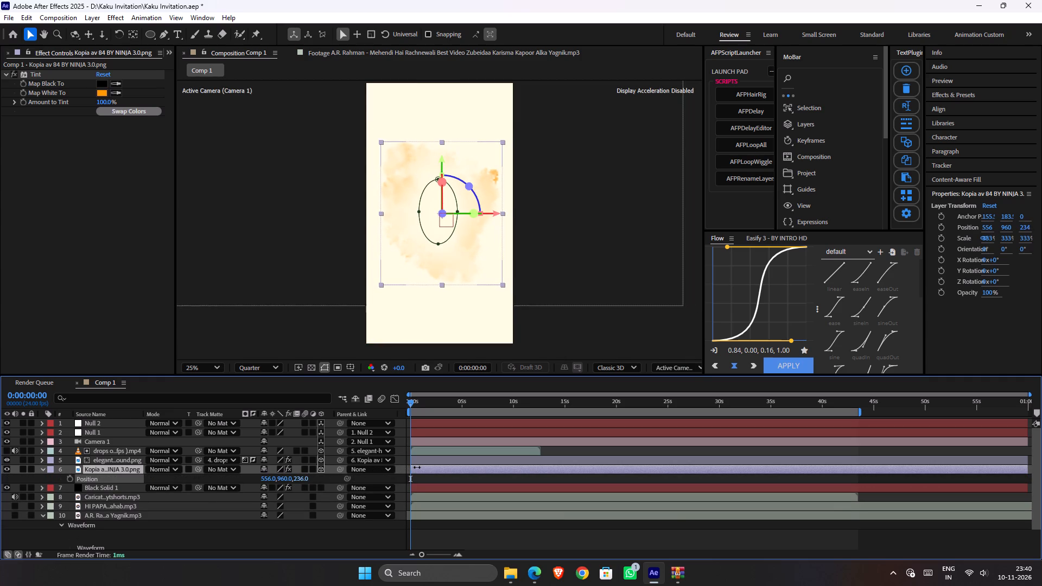
drag(417, 467, 361, 474)
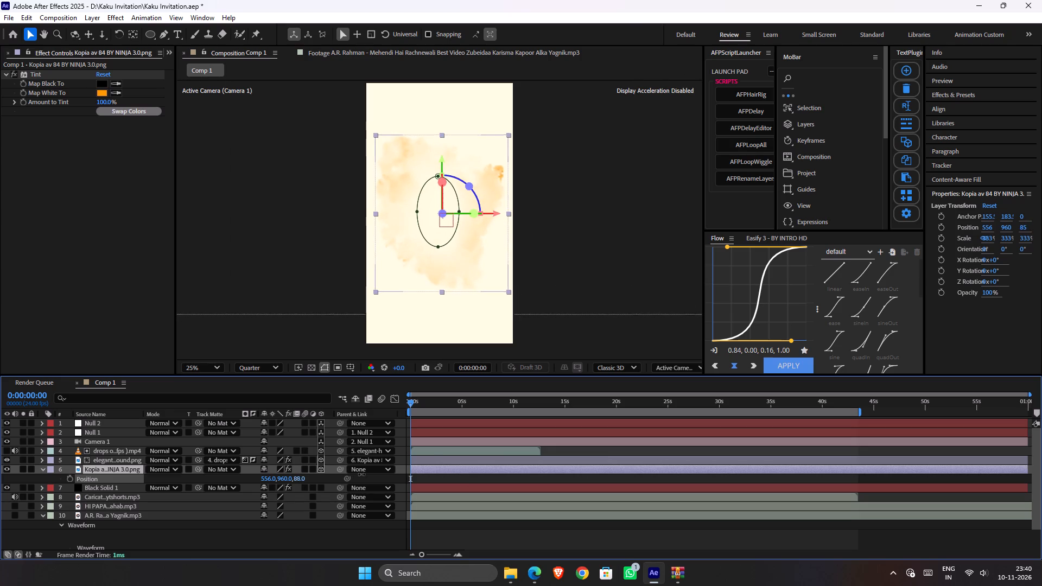
drag(361, 474, 379, 466)
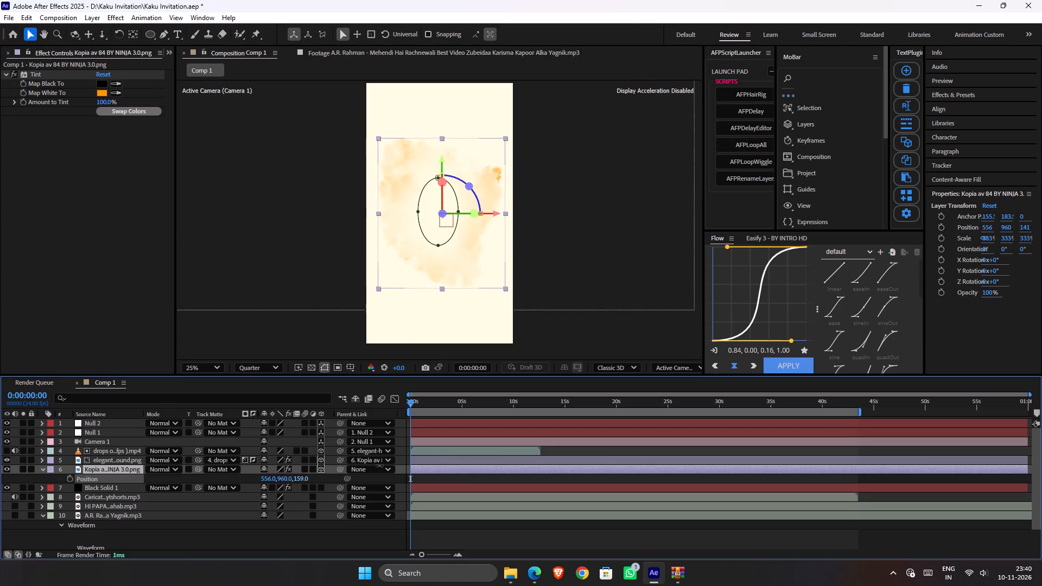
drag(379, 466, 365, 466)
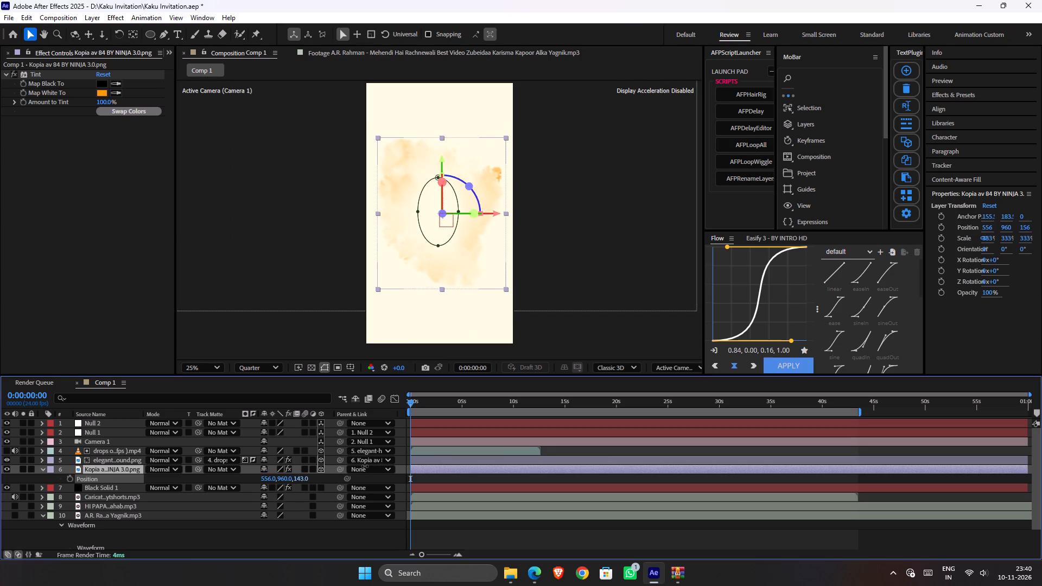
drag(365, 466, 514, 454)
click(300, 480)
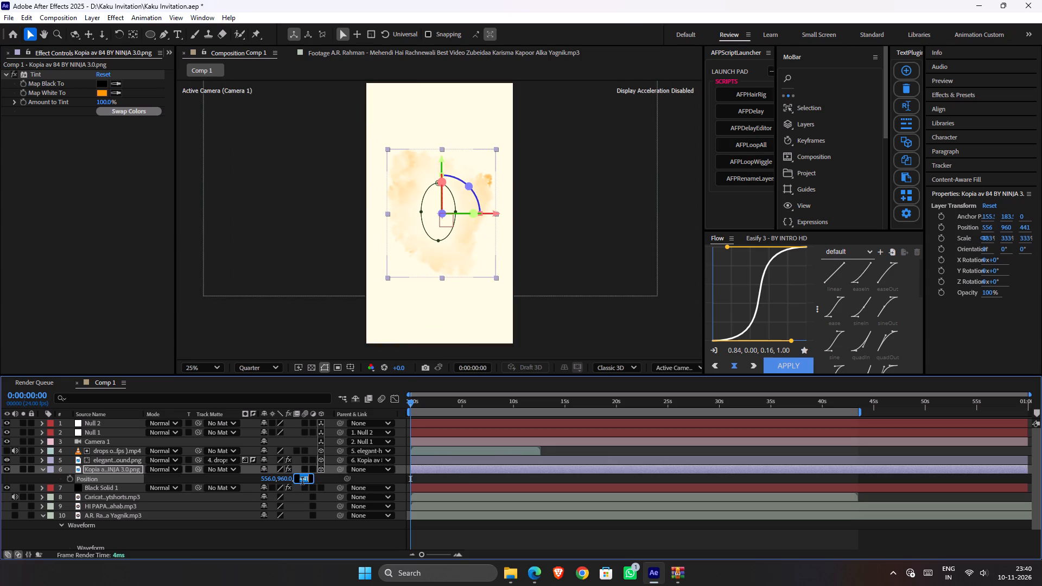
text(500)
key(Return)
Scale the watercolour splash layer up to about 471% to compensate for its depth.
key(s)
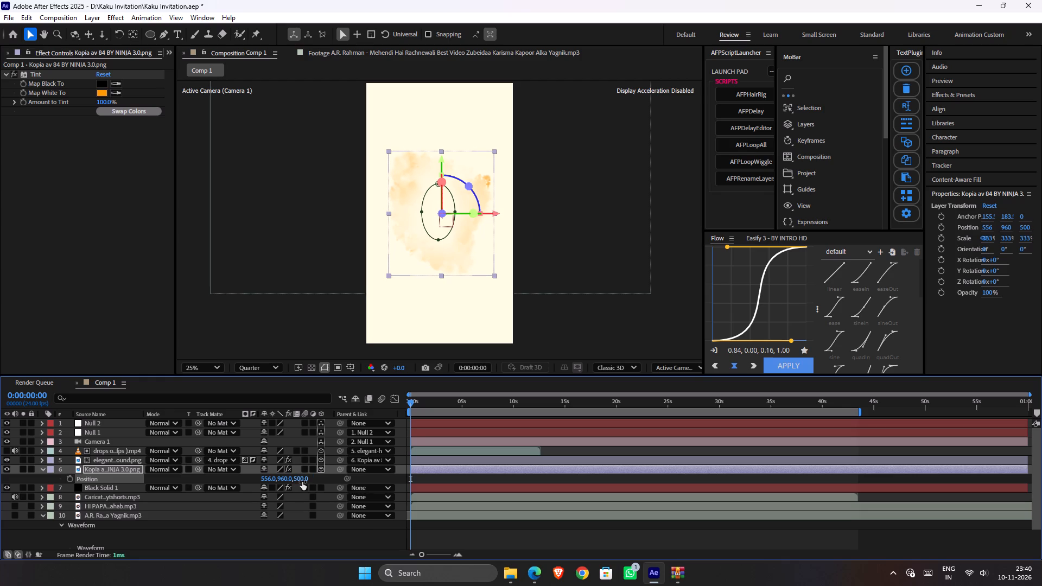
drag(310, 476, 374, 468)
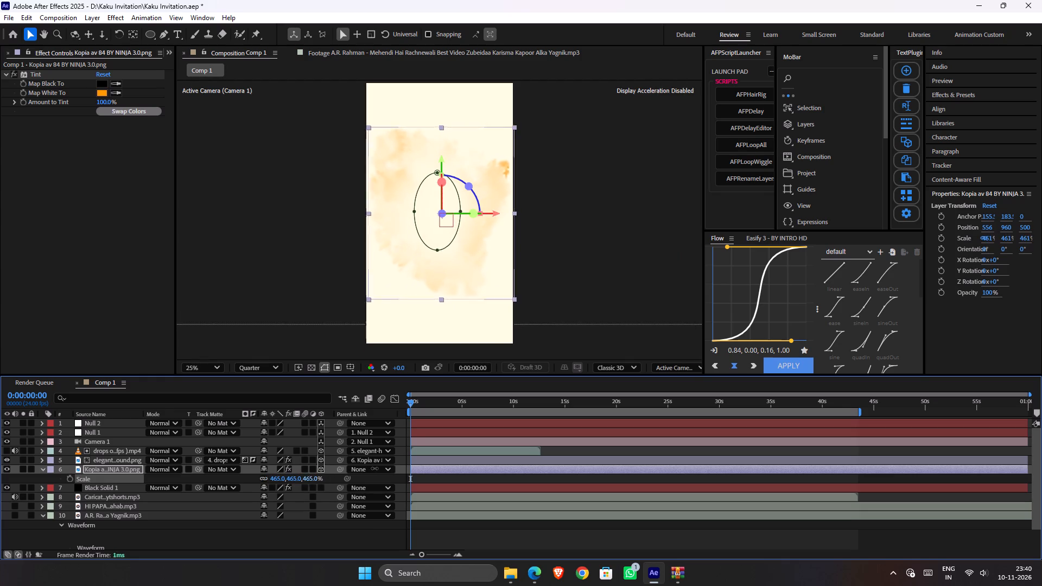
drag(374, 468, 377, 468)
key(s)
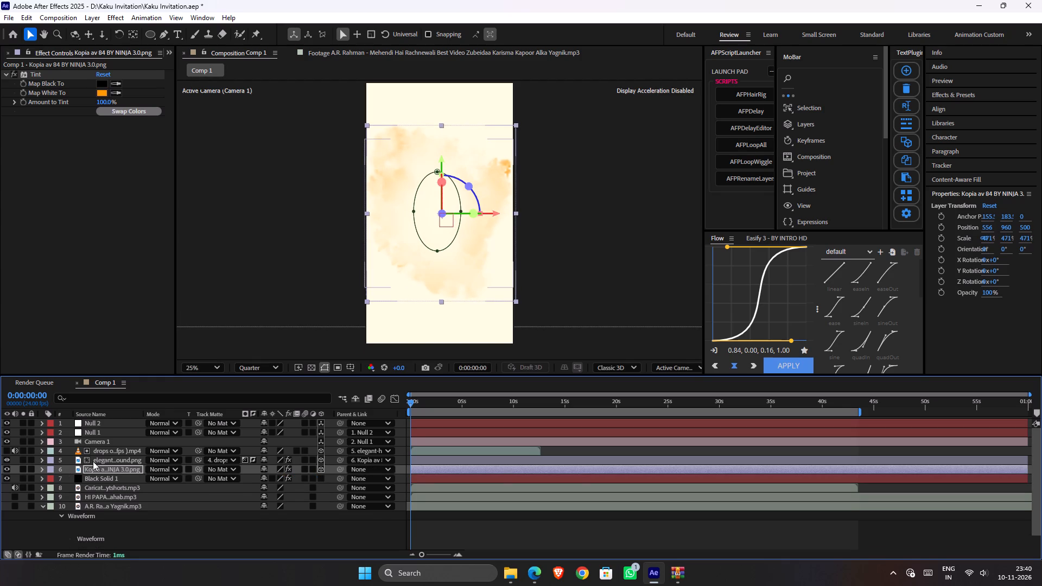
Bring the Ganesha artwork forward in depth by setting its Z position to -71.
click(109, 457)
key(p)
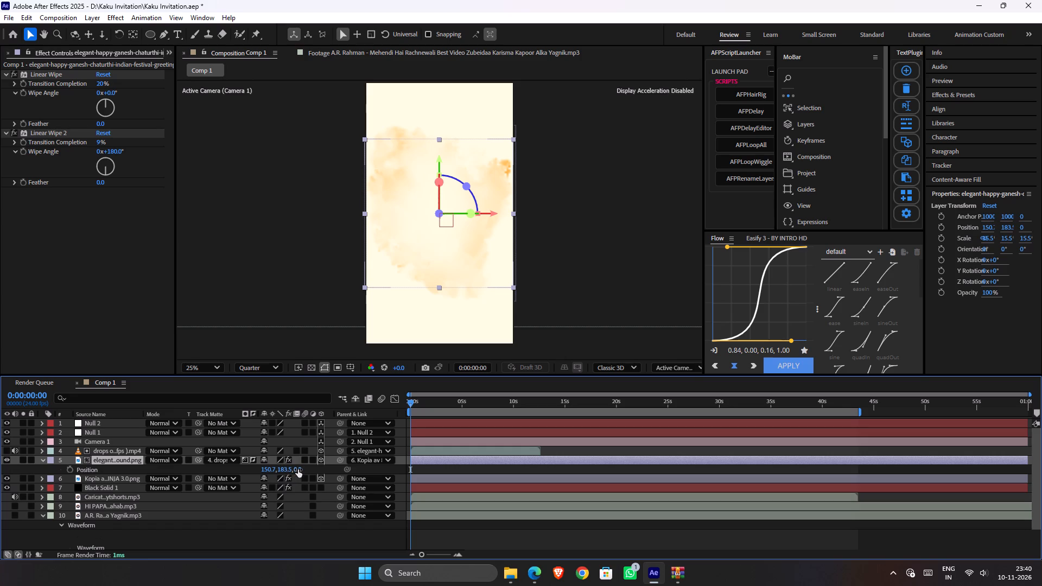
drag(298, 469, 265, 475)
Scale the Ganesha artwork down to 13.5%, trying smaller sizes and previewing its reveal over the watercolour splash.
key(s)
drag(301, 468, 290, 471)
key(ctrl+z)
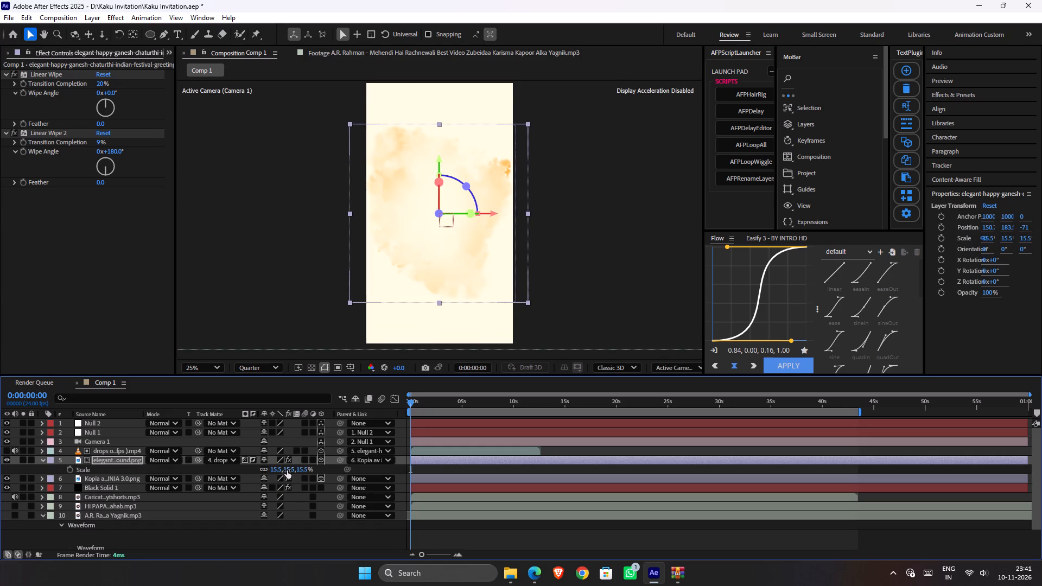
click(288, 470)
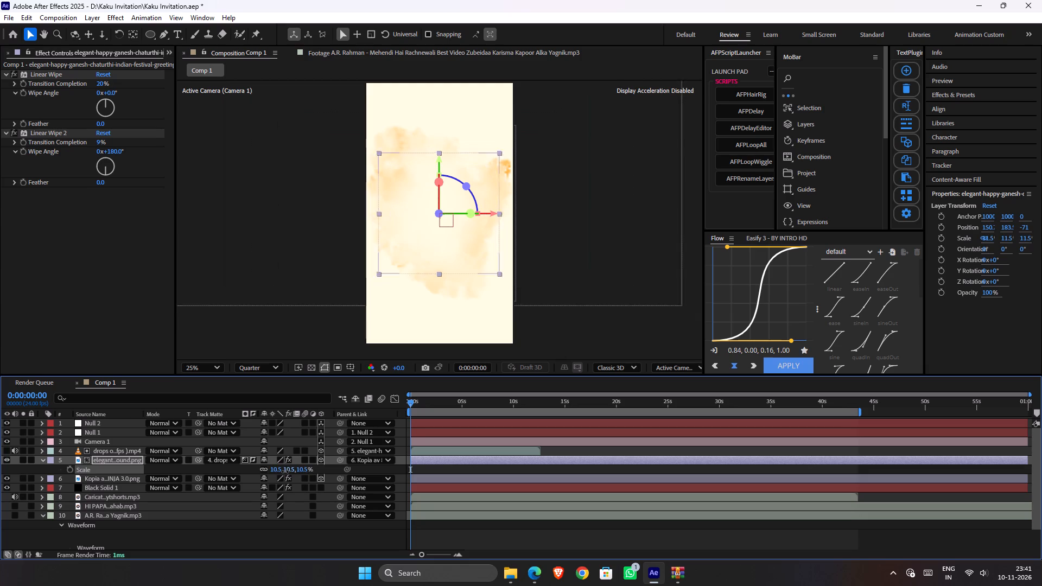
key(space)
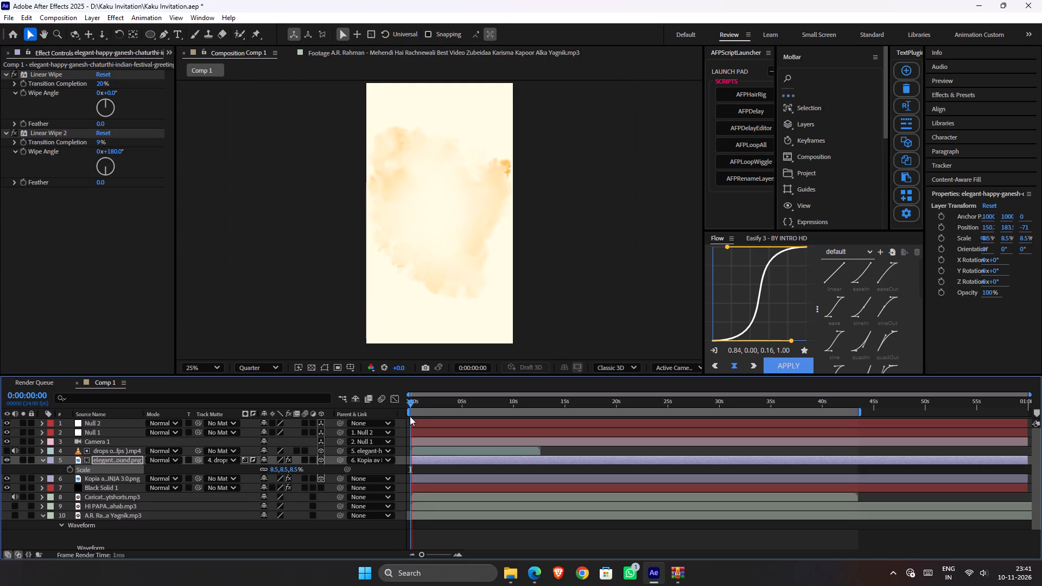
key(space)
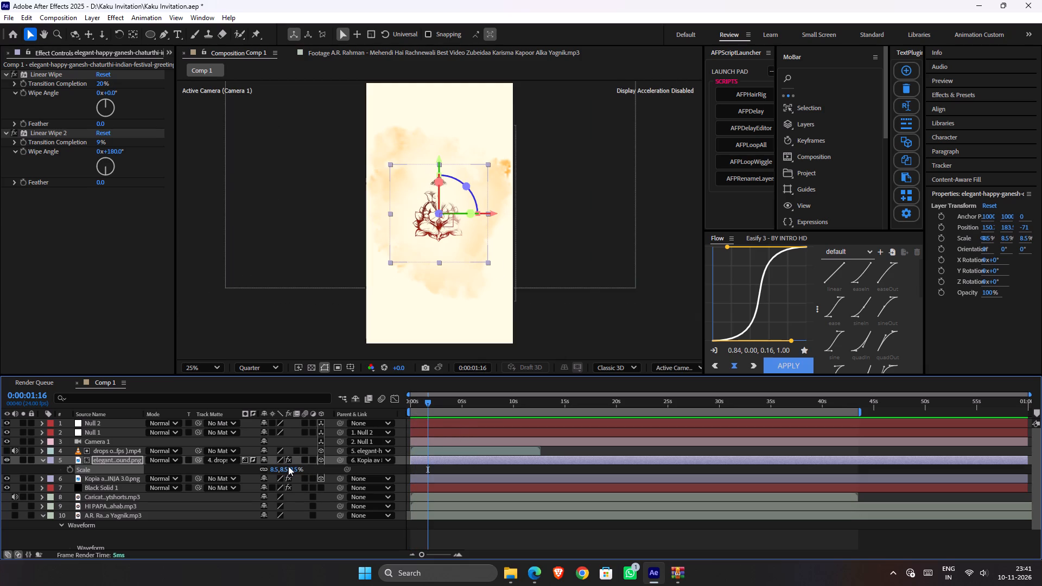
click(287, 468)
key(Up)
key(Up)
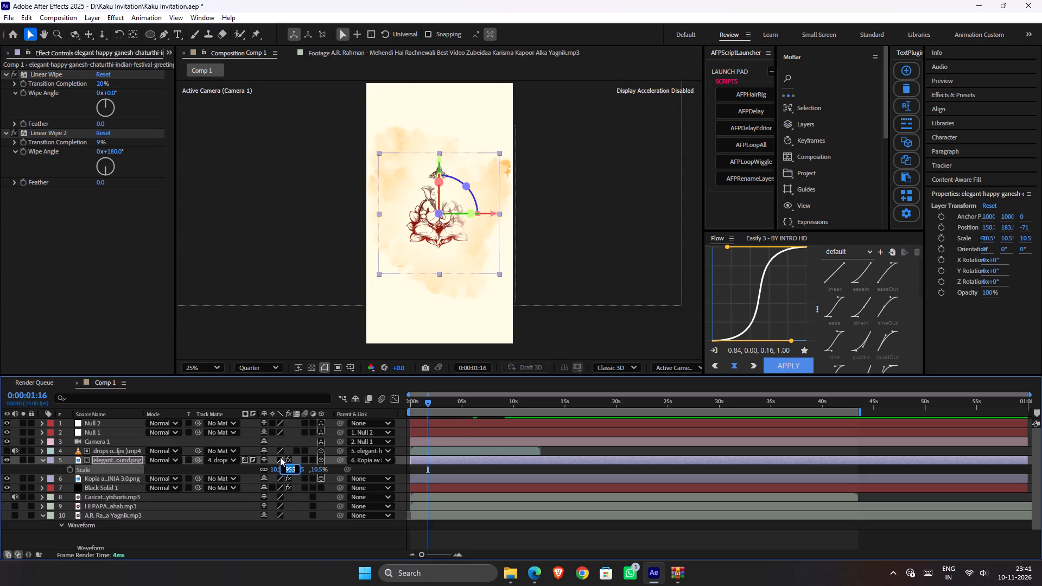
key(Up)
key(Up)
key(Up)
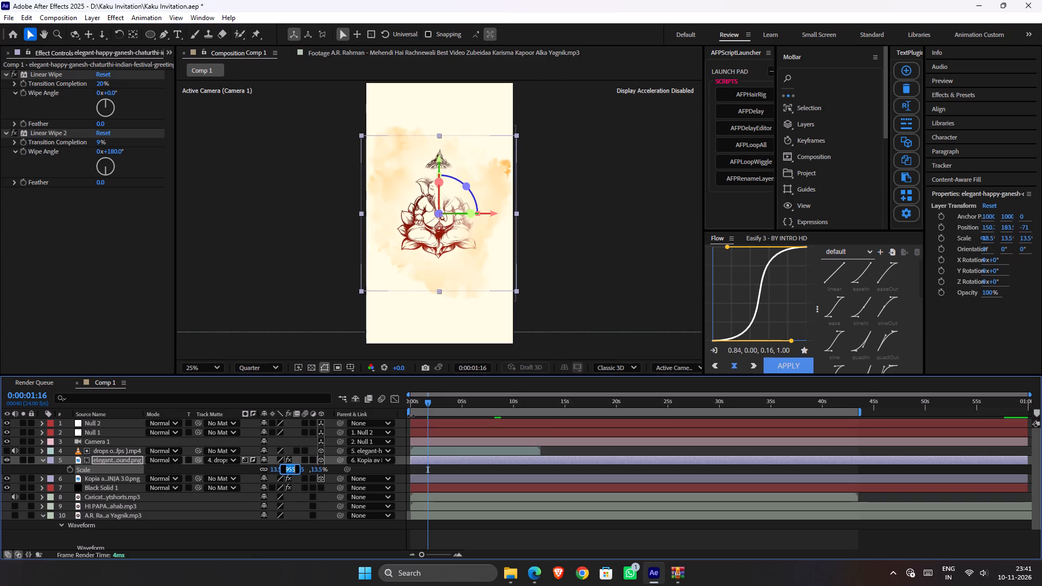
key(Down)
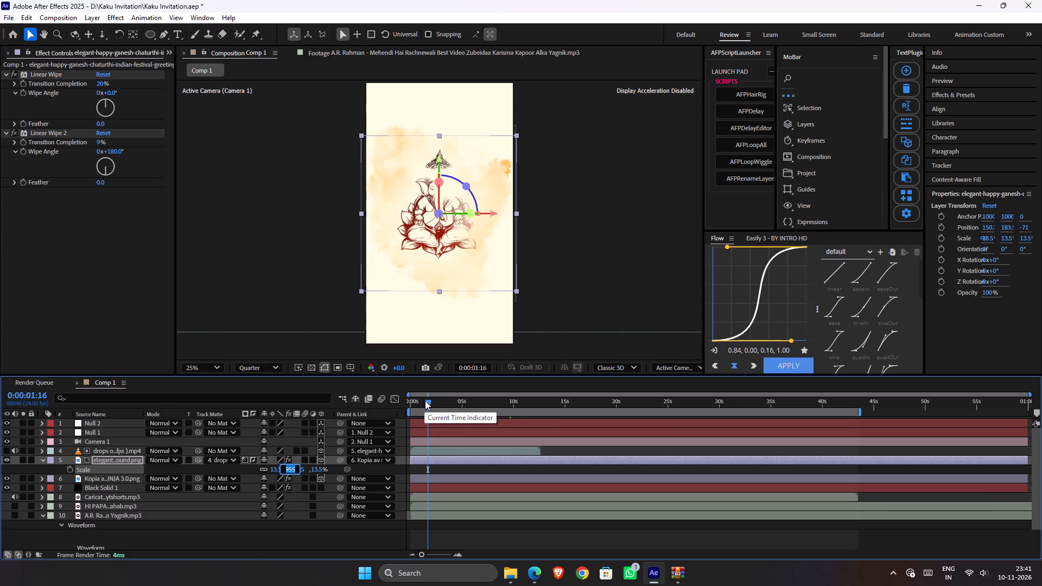
key(Up)
drag(425, 400, 355, 424)
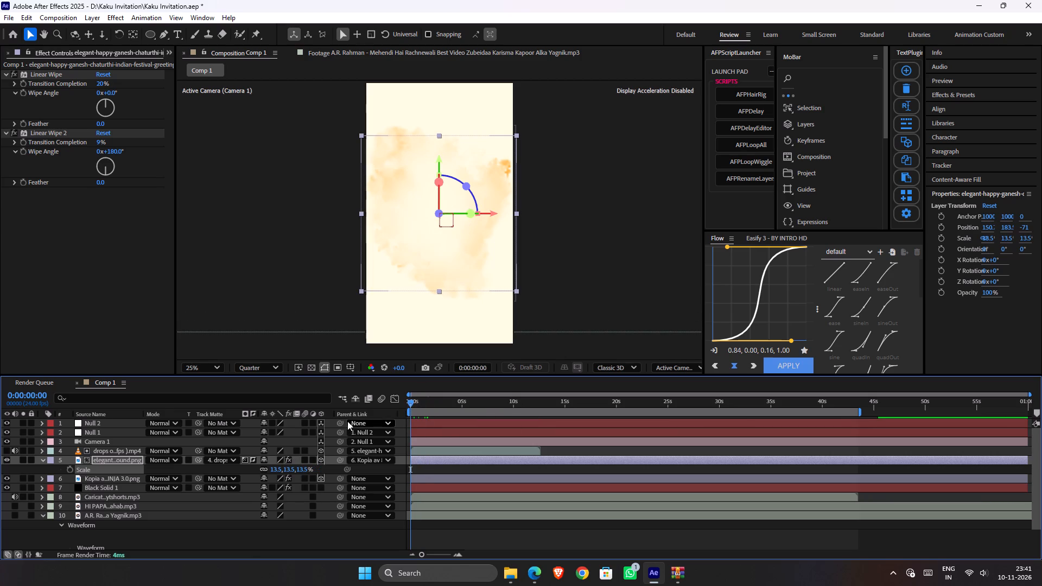
key(space)
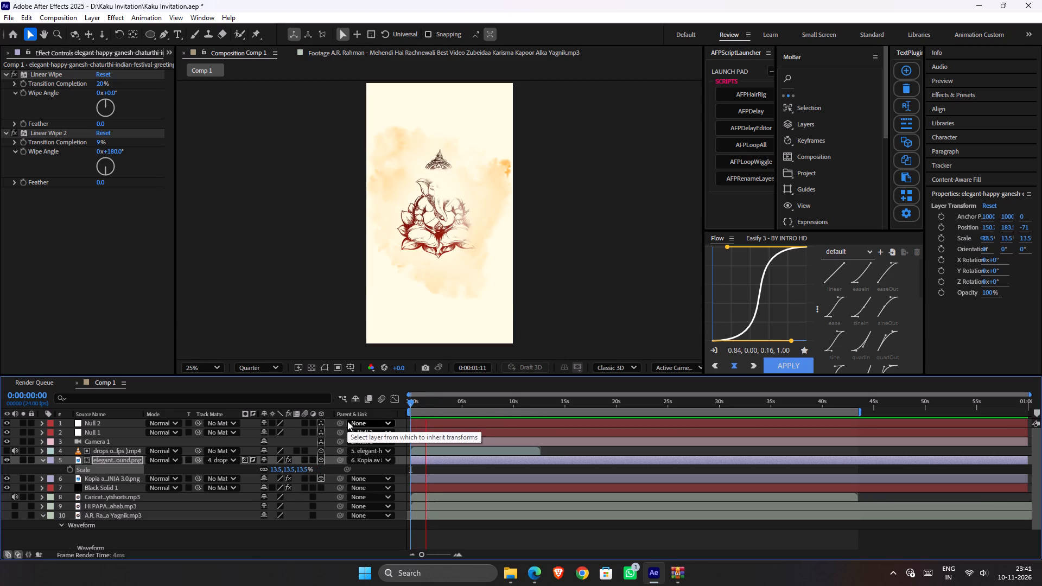
key(space)
drag(435, 410, 345, 426)
drag(420, 401, 304, 418)
Keyframe Null 1's Z position from 0 at the start to 138 at 0:00:11:12, preview the move and save the project.
click(115, 436)
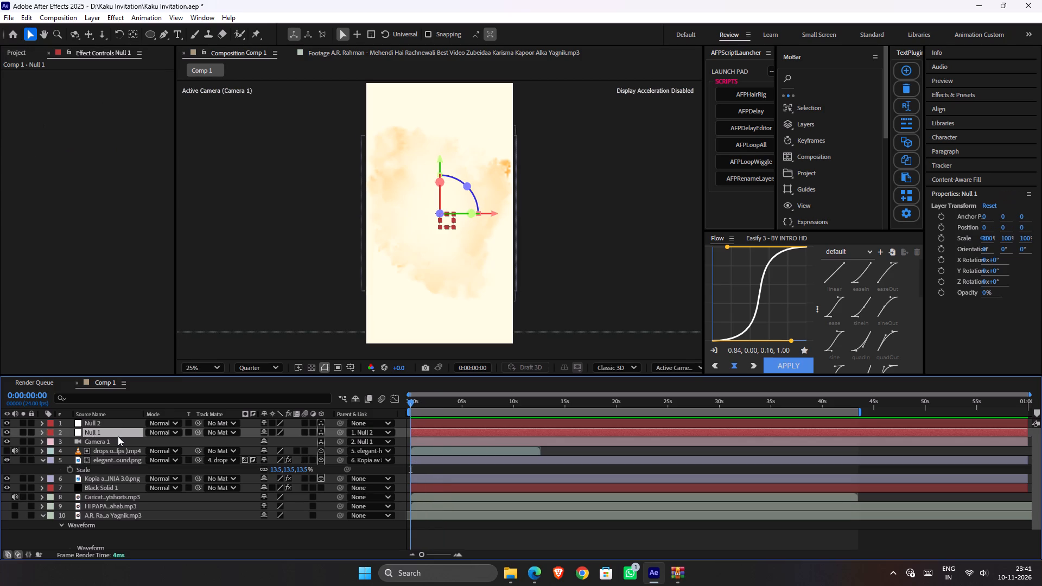
key(p)
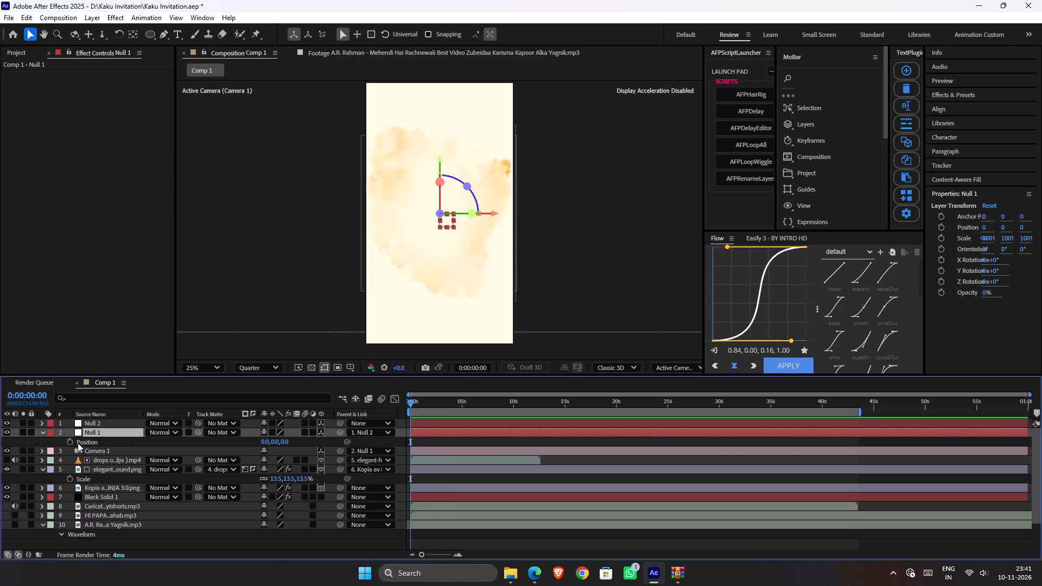
click(70, 441)
key(space)
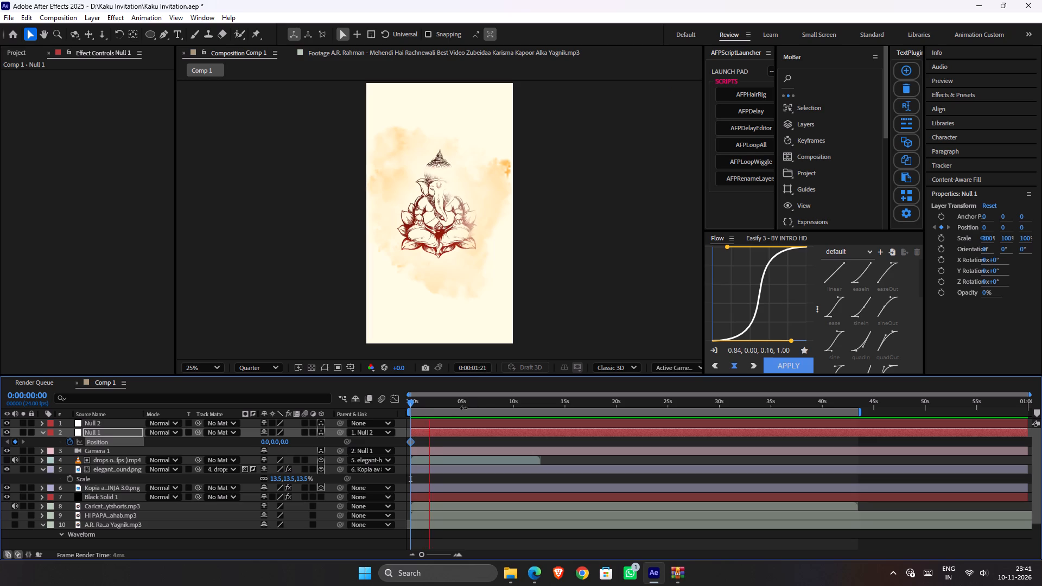
drag(466, 403, 547, 422)
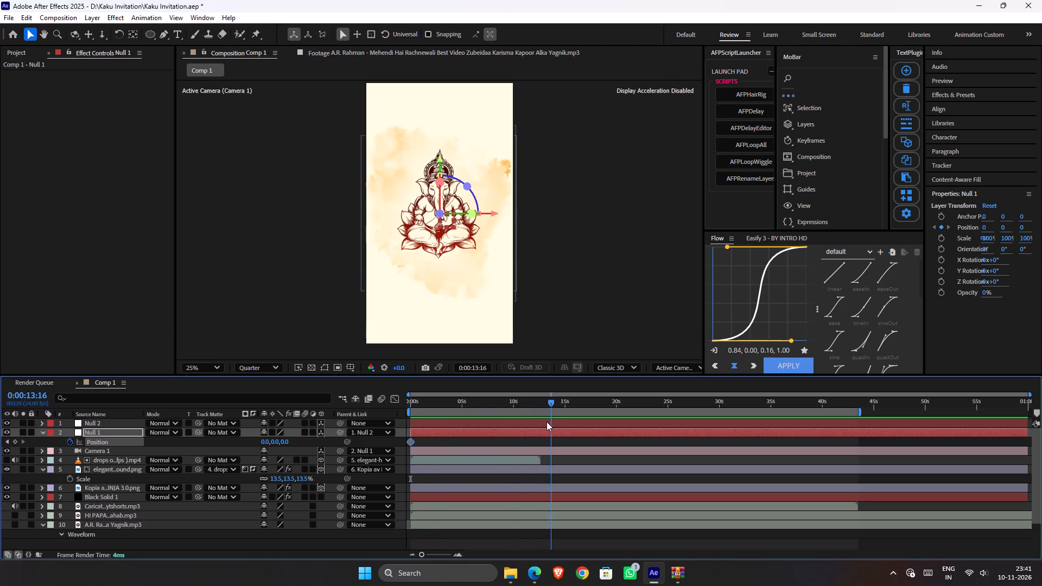
drag(547, 422, 529, 420)
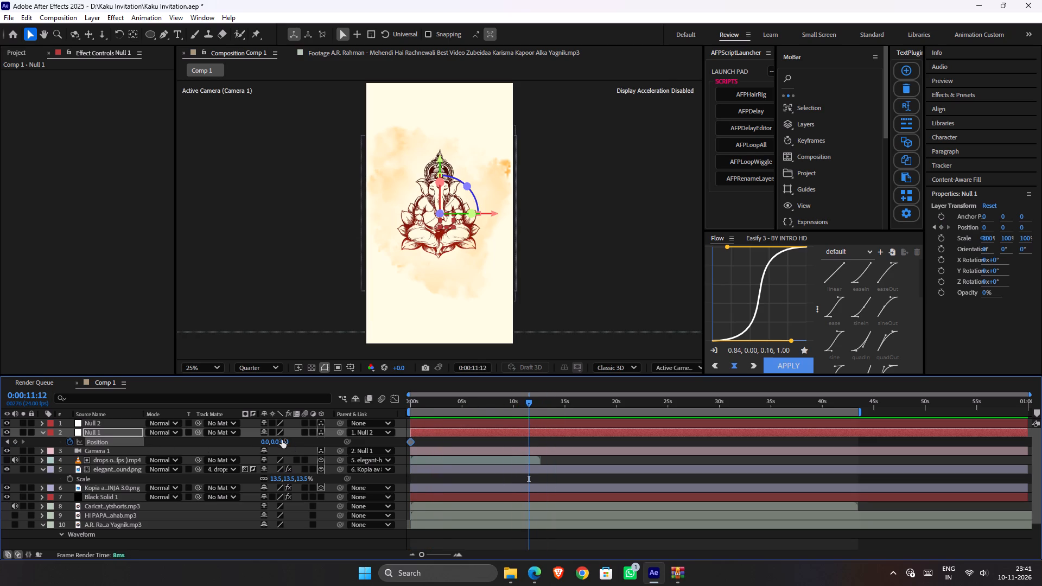
drag(285, 439, 360, 448)
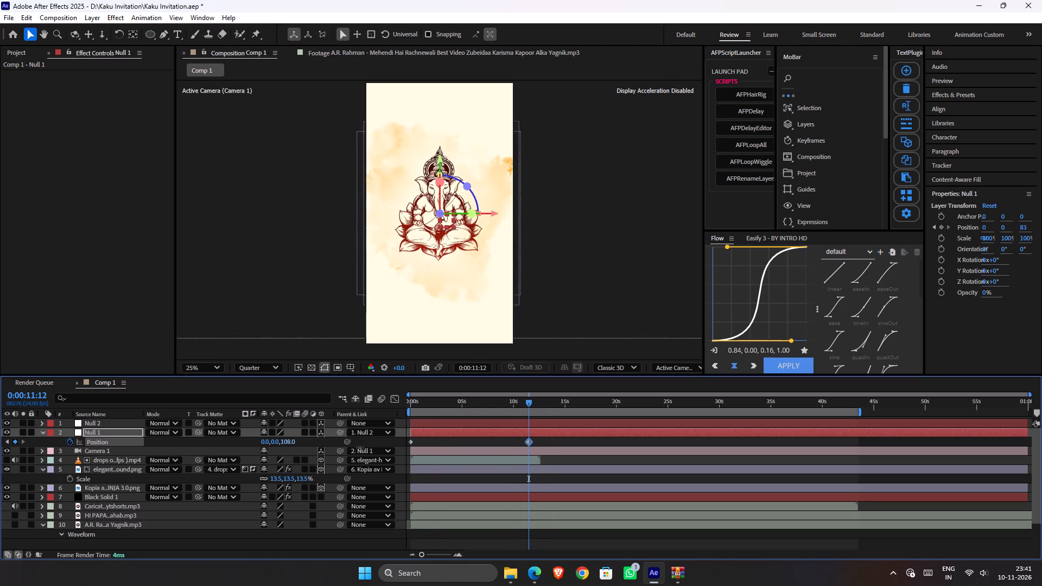
drag(360, 448, 370, 449)
drag(463, 400, 459, 400)
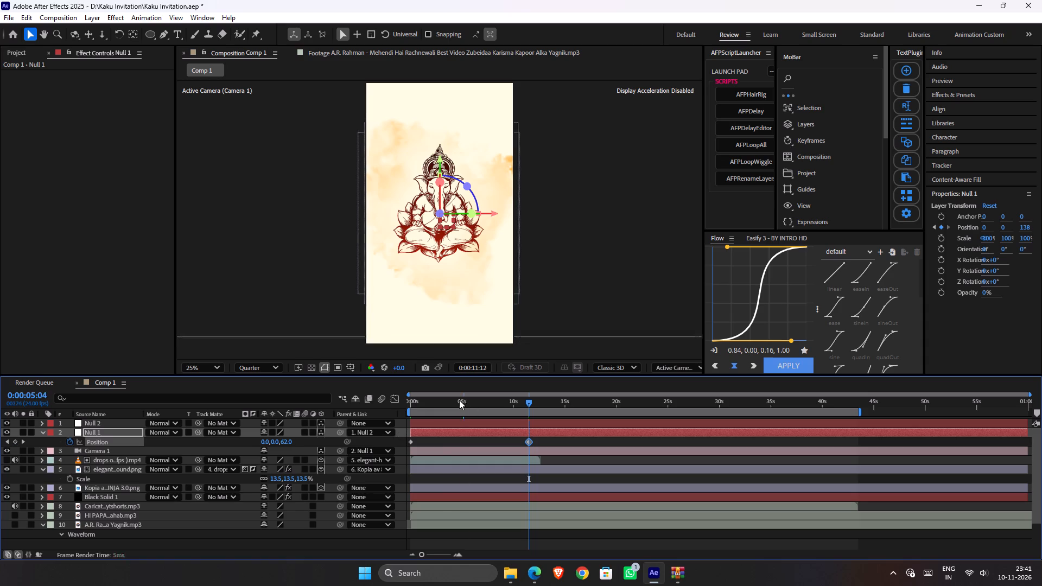
drag(459, 400, 312, 409)
key(space)
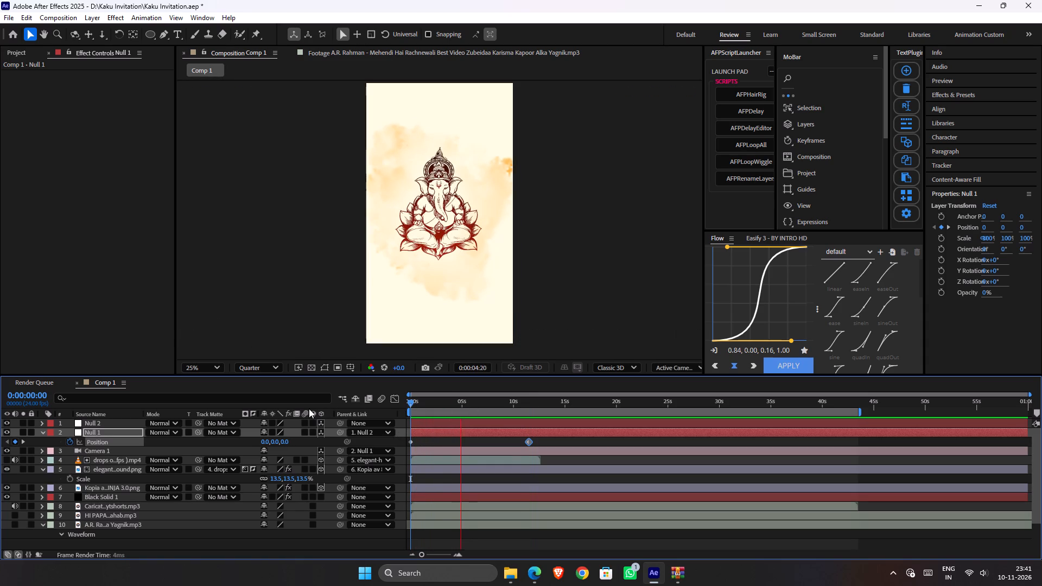
key(space)
key(ctrl+s)
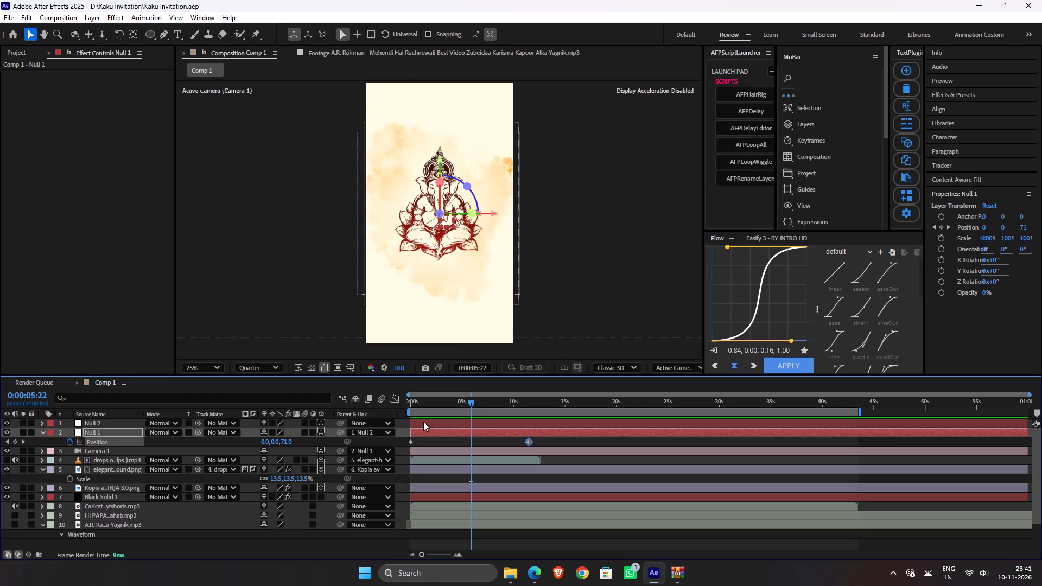
Shift Null 1's second position keyframe earlier to about 8.5 seconds and preview the faster camera move.
drag(530, 442, 505, 437)
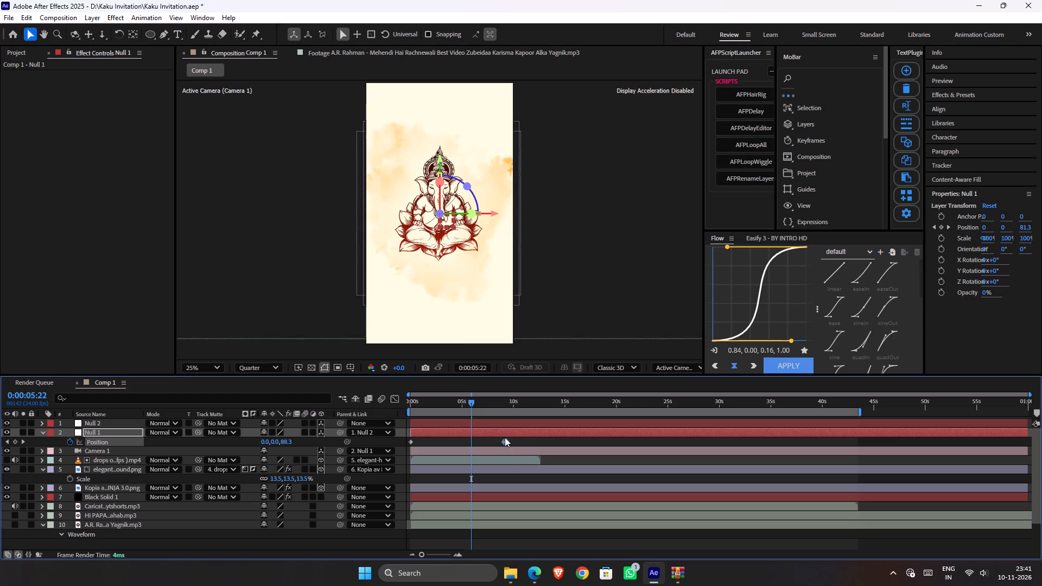
drag(505, 437, 500, 437)
drag(455, 404, 251, 436)
key(space)
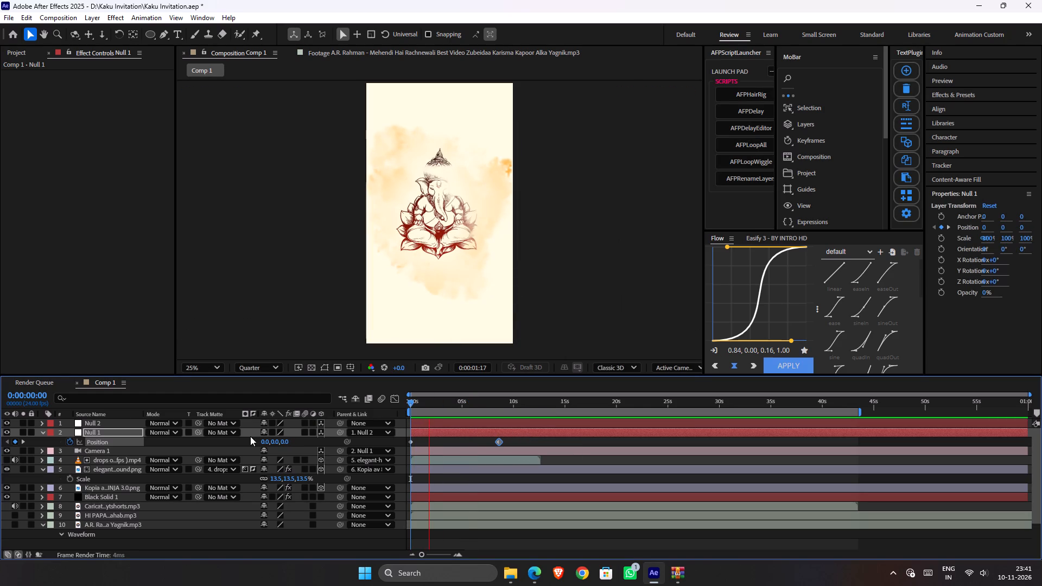
key(space)
drag(420, 403, 358, 426)
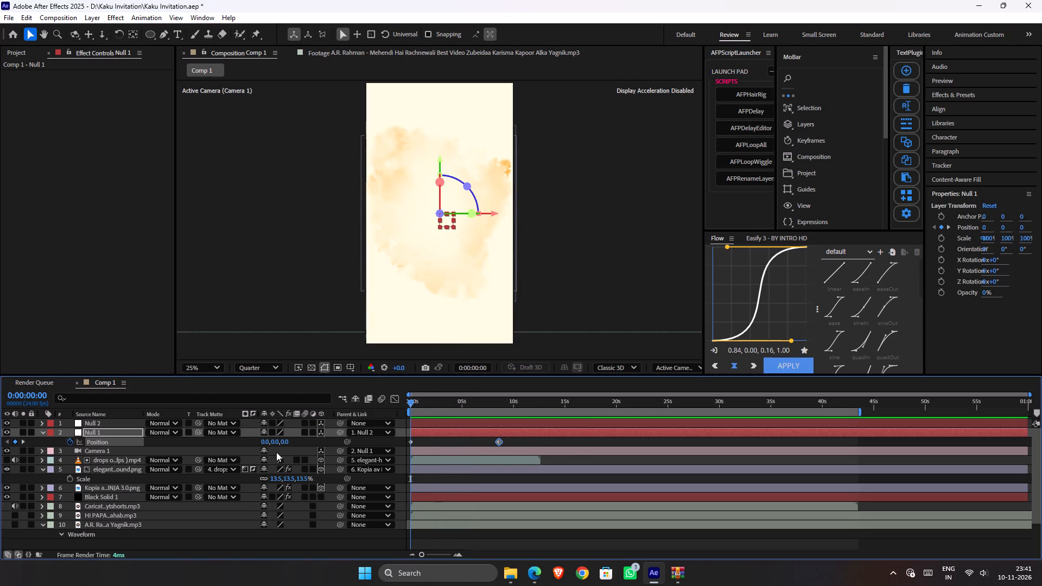
Set Null 1's Z position to -137 at the first keyframe and preview the camera move.
drag(284, 445, 260, 444)
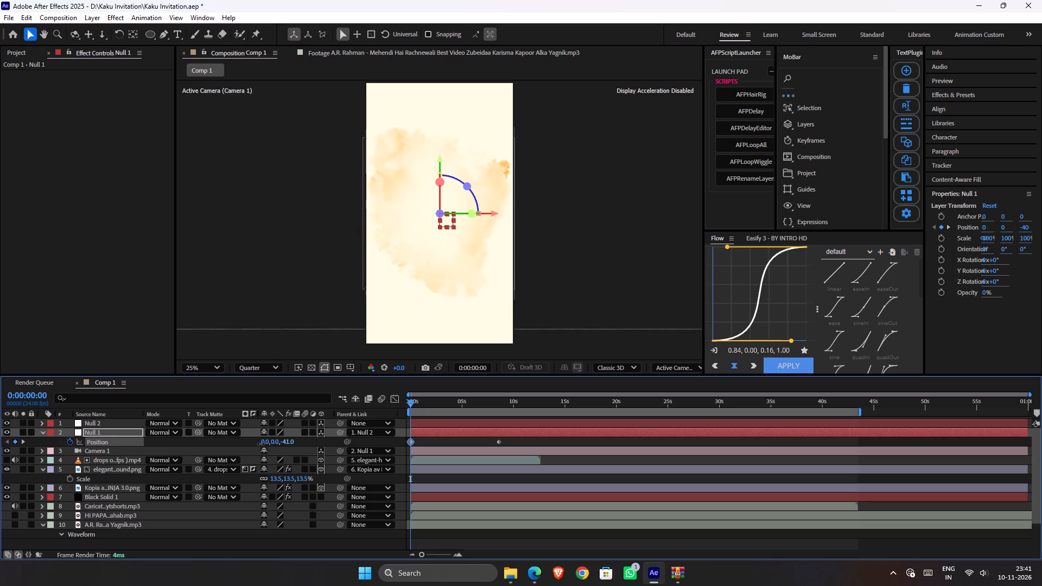
drag(260, 444, 207, 442)
key(space)
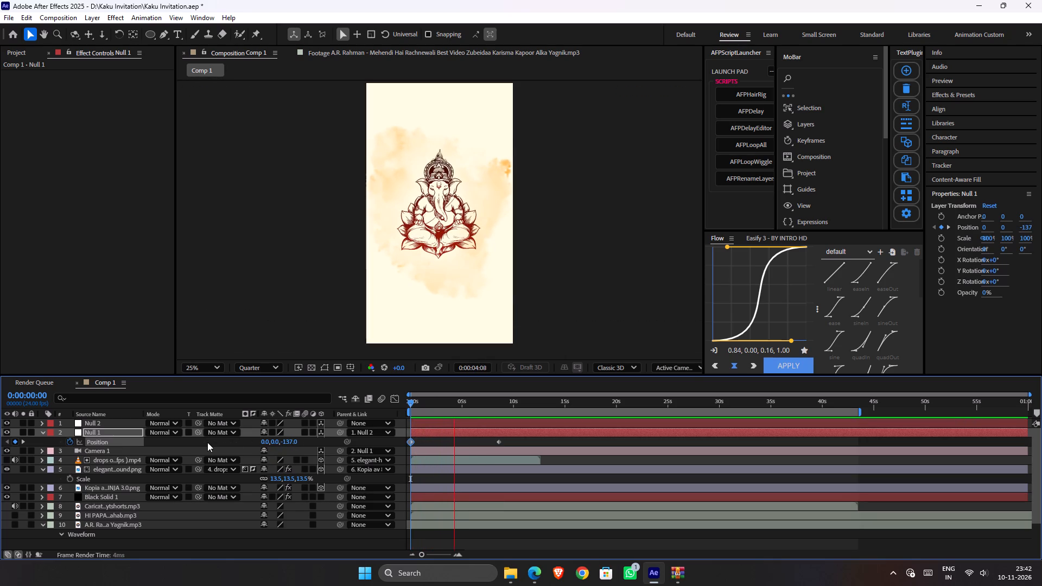
key(space)
Show the title/action safe guides, centre the Ganesha artwork by setting its X position to 151.7, and save the project.
click(113, 463)
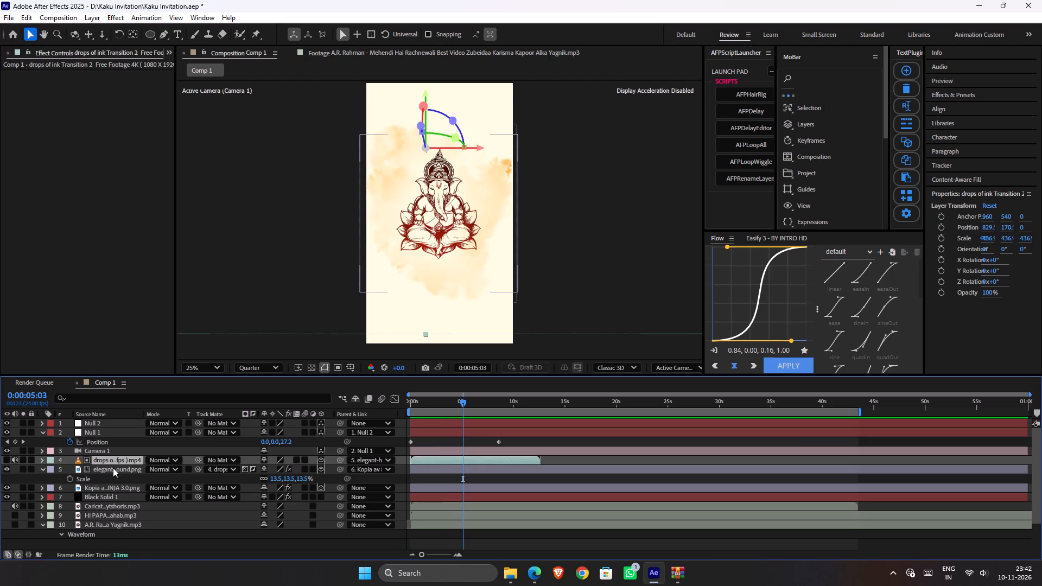
click(113, 469)
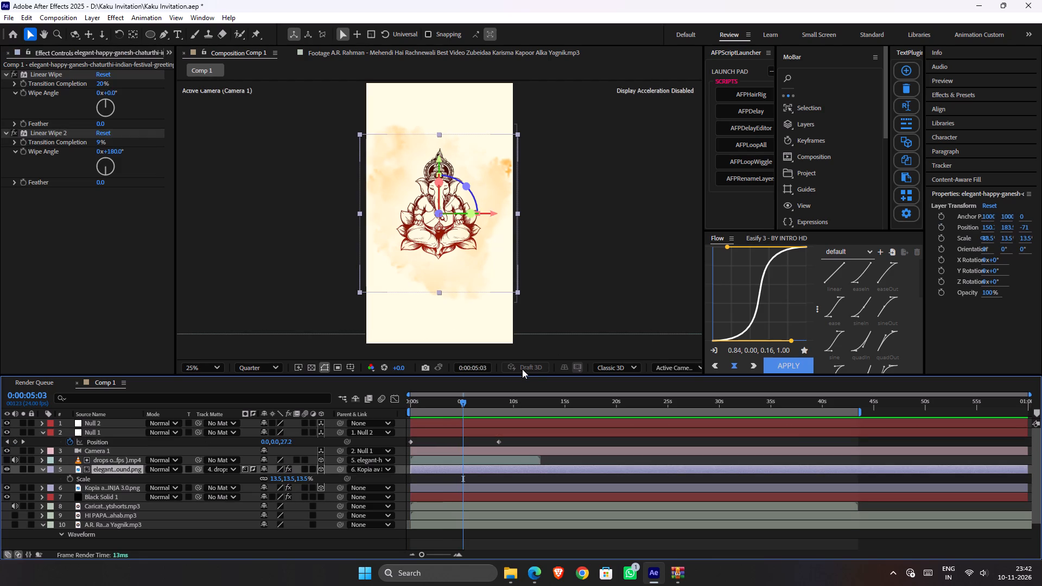
key(apostrophe)
scroll(418, 260, down, 1)
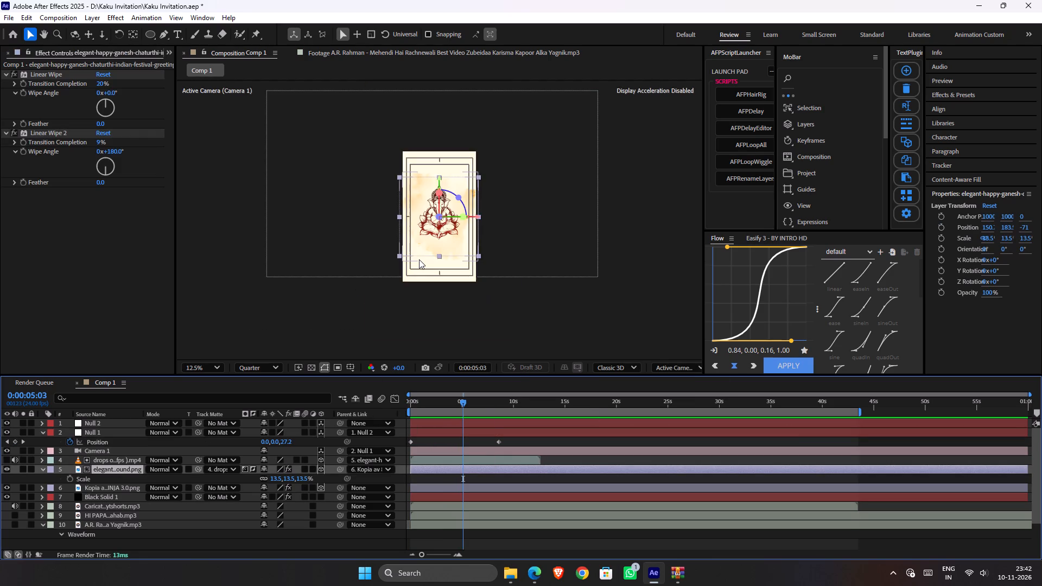
scroll(419, 259, up, 3)
scroll(420, 259, down, 1)
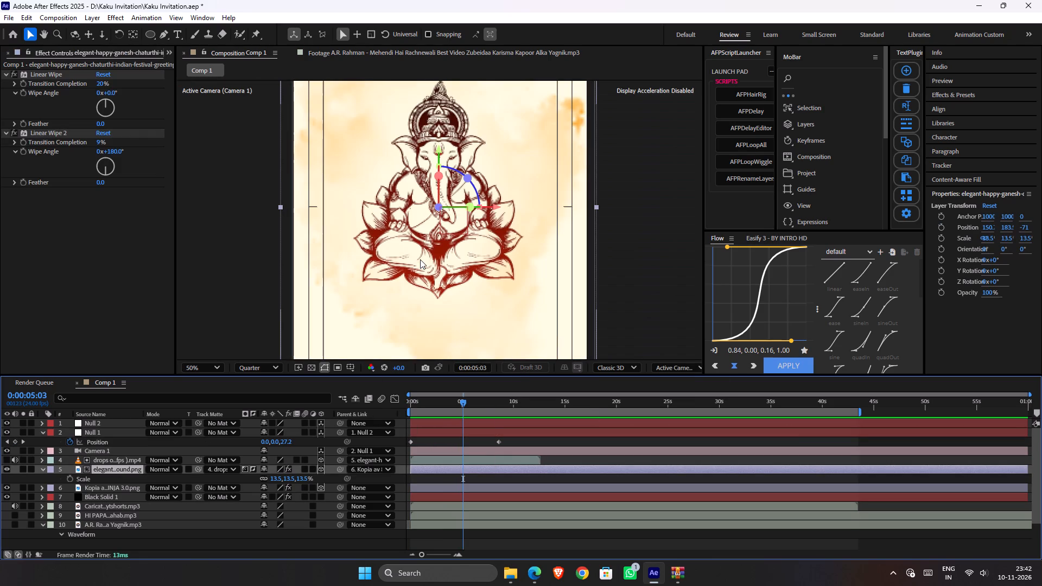
key(p)
click(268, 479)
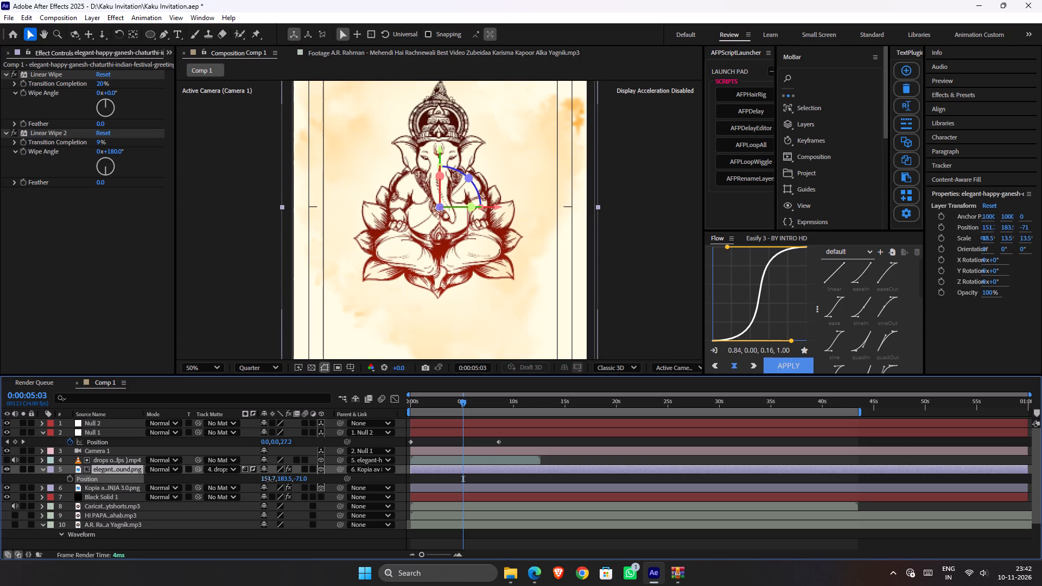
key(p)
scroll(455, 291, down, 1)
click(584, 282)
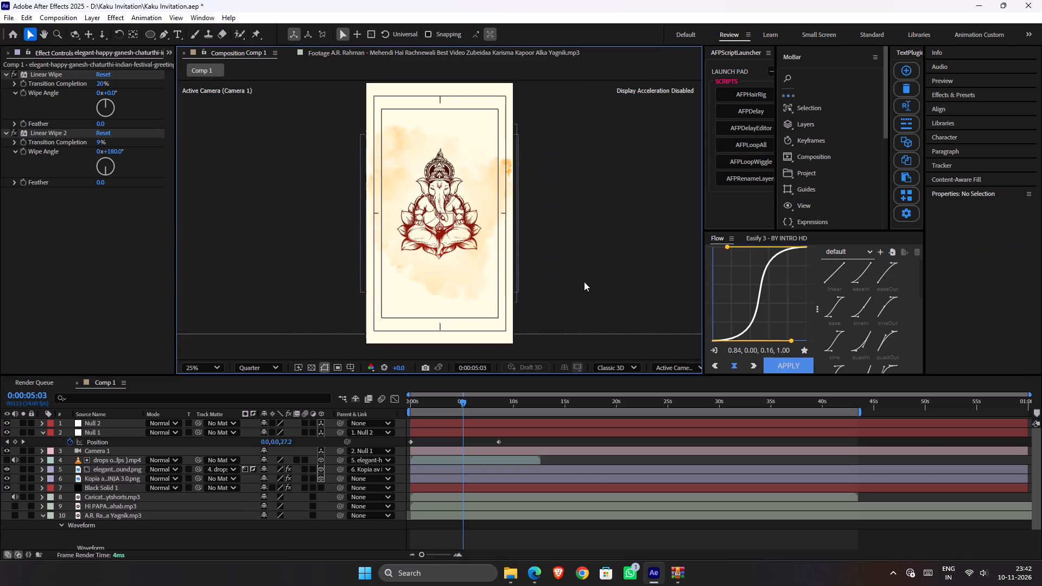
key(ctrl+s)
Preview the camera move from the start of the composition and save the project.
key(v)
drag(449, 402, 308, 406)
key(space)
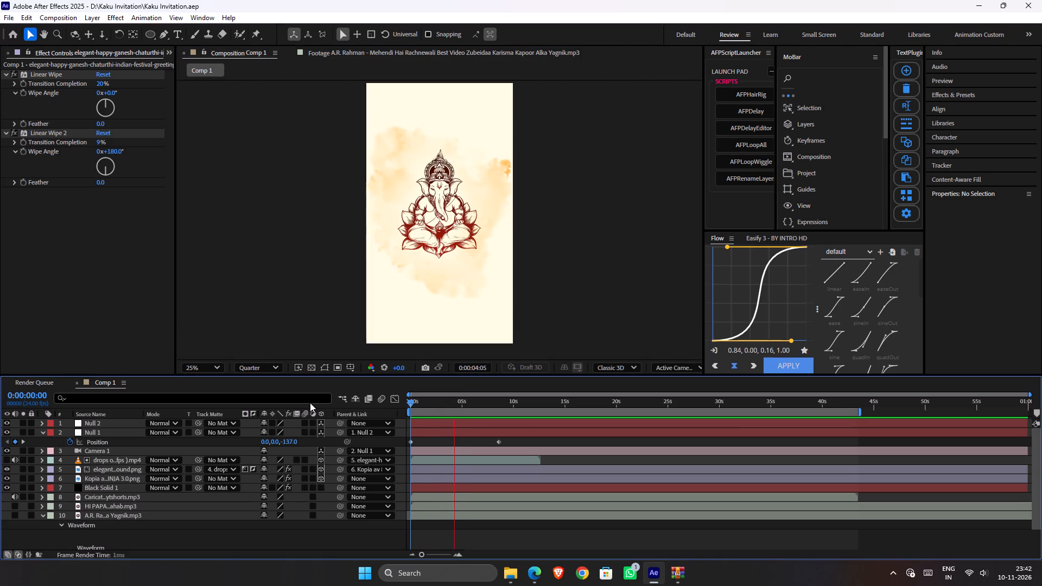
key(space)
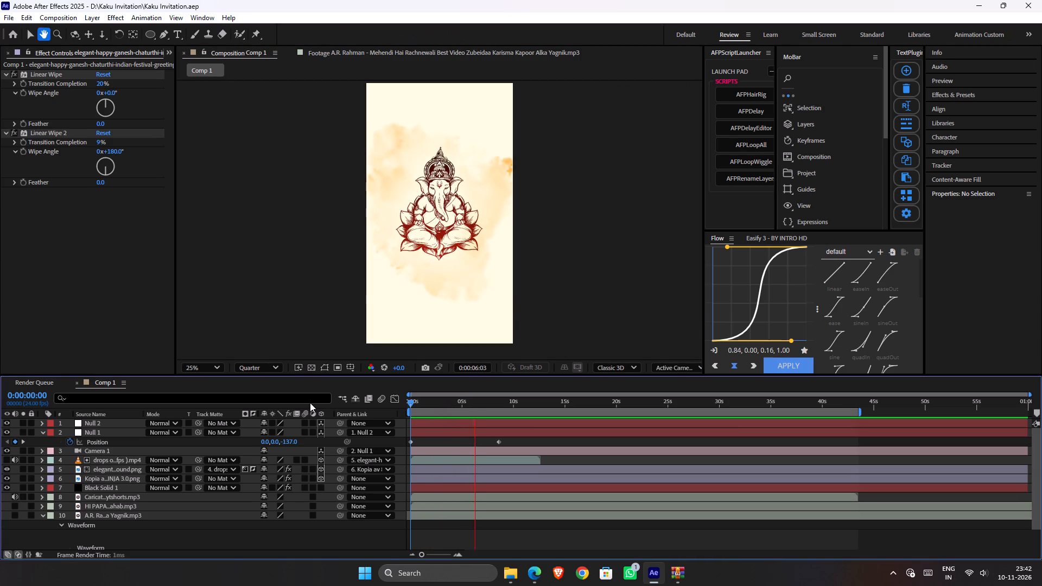
key(ctrl+s)
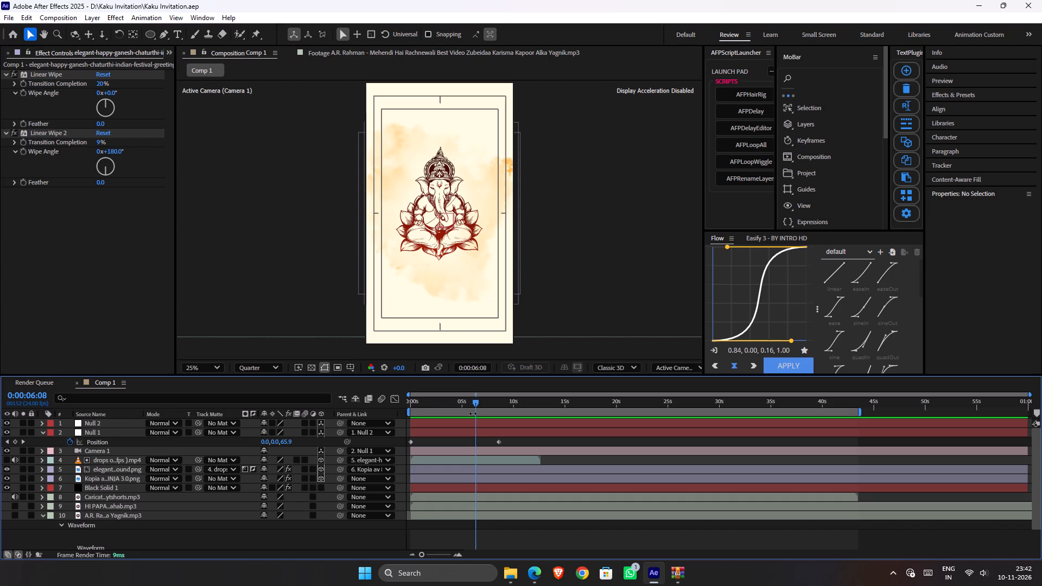
Keyframe Null 2's position at 0:00:06:08, and set its Y position to 2522 at 0:00:10:12 for a downward camera move.
click(473, 425)
key(p)
click(72, 433)
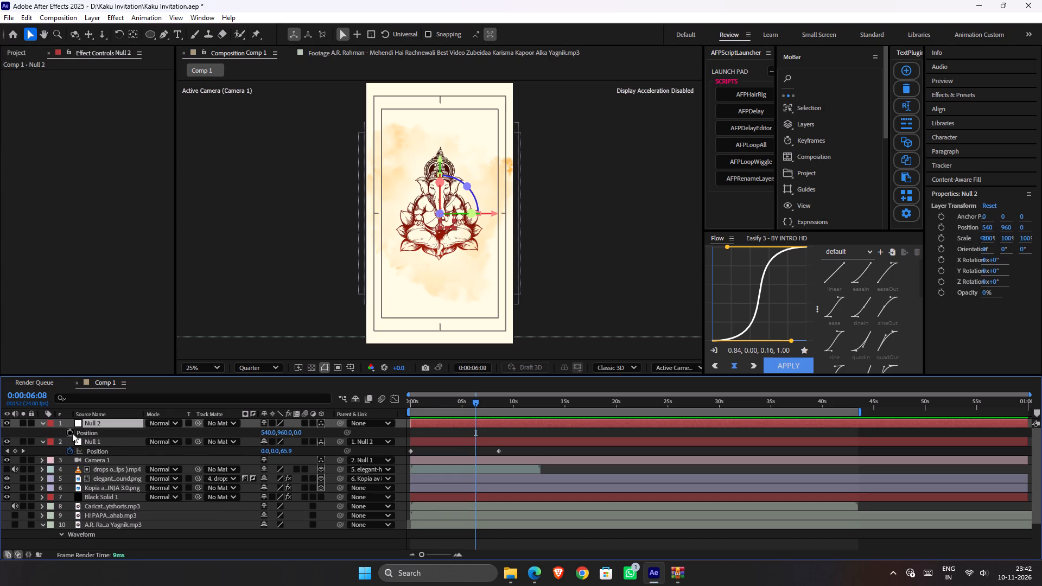
drag(510, 405, 518, 410)
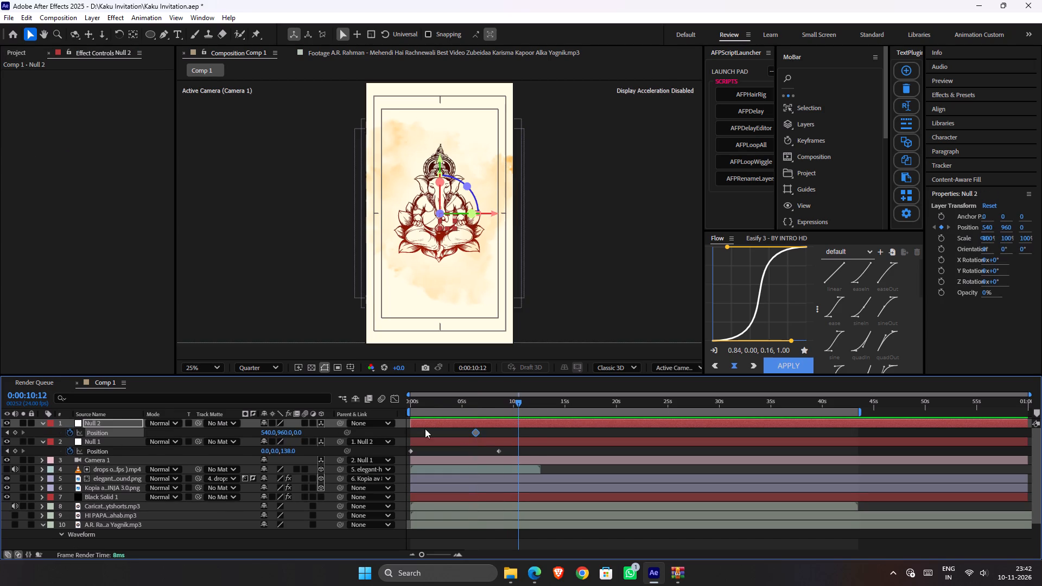
drag(285, 434, 657, 458)
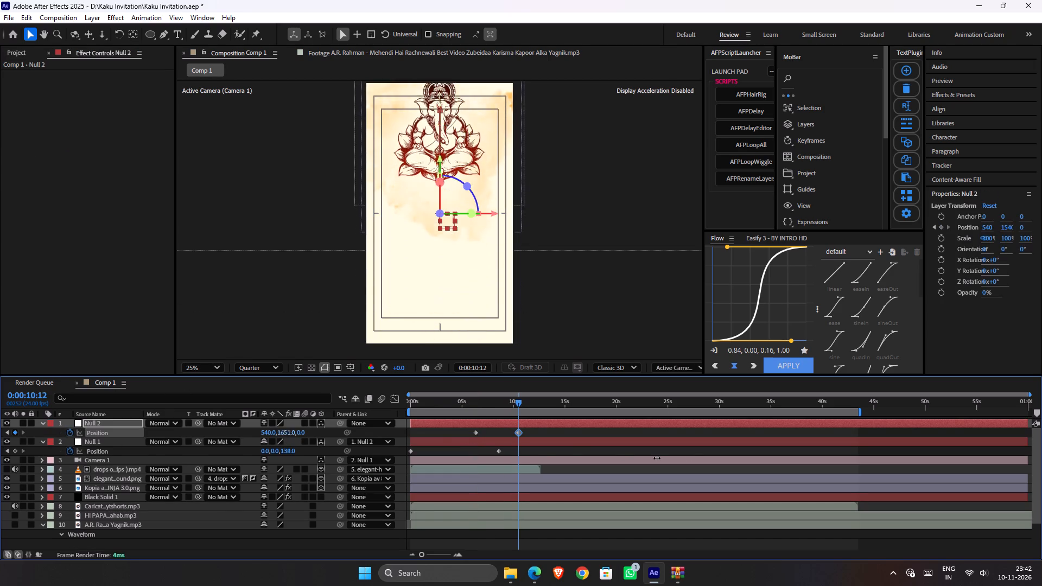
drag(657, 458, 1041, 509)
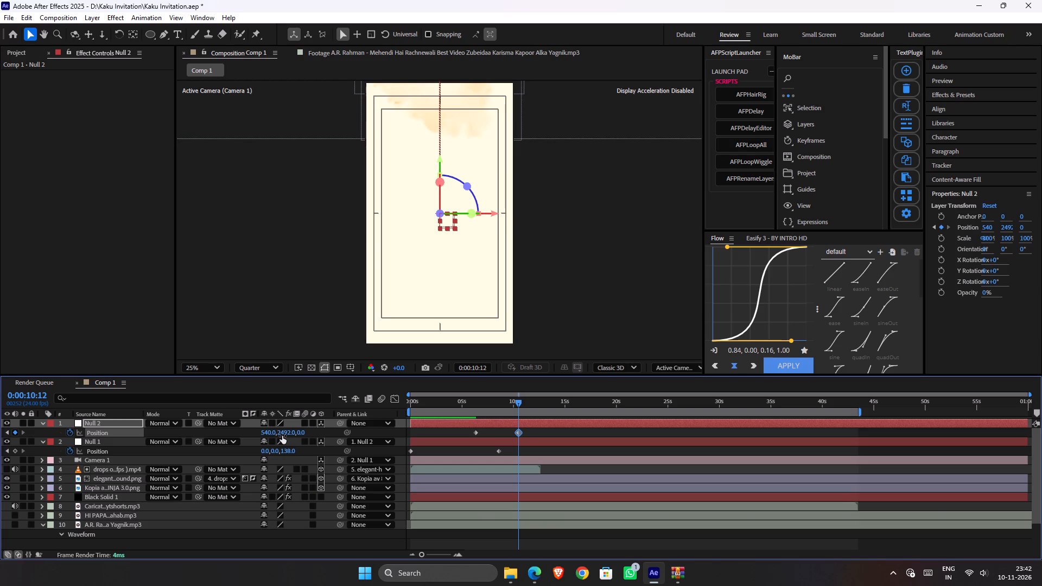
drag(282, 436, 386, 439)
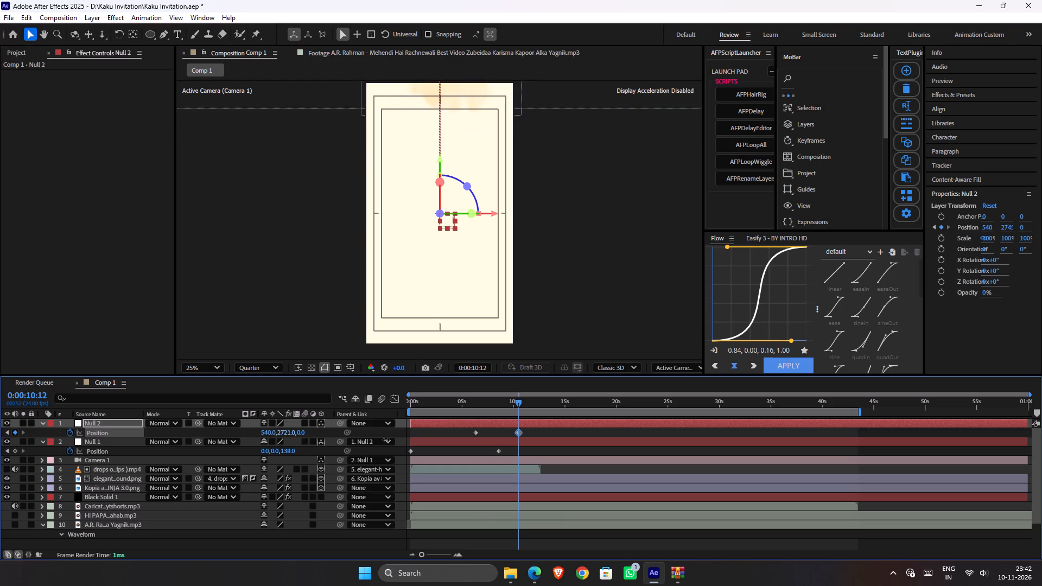
drag(386, 439, 291, 443)
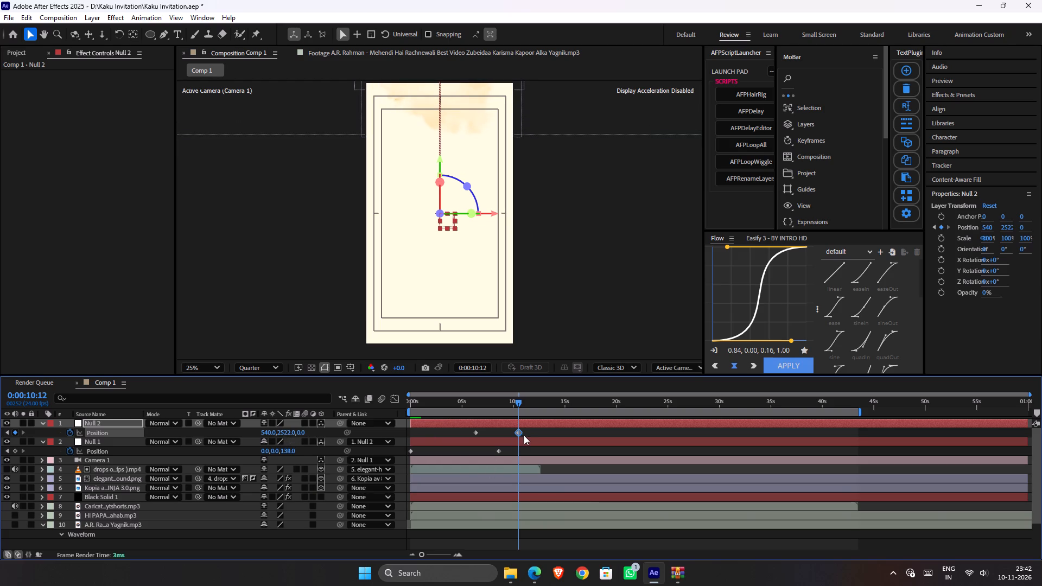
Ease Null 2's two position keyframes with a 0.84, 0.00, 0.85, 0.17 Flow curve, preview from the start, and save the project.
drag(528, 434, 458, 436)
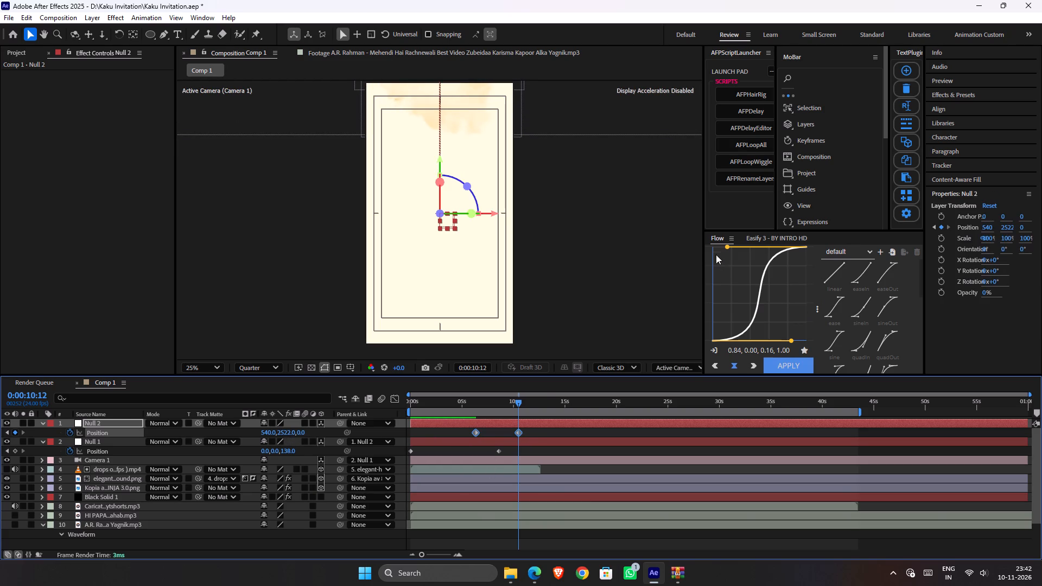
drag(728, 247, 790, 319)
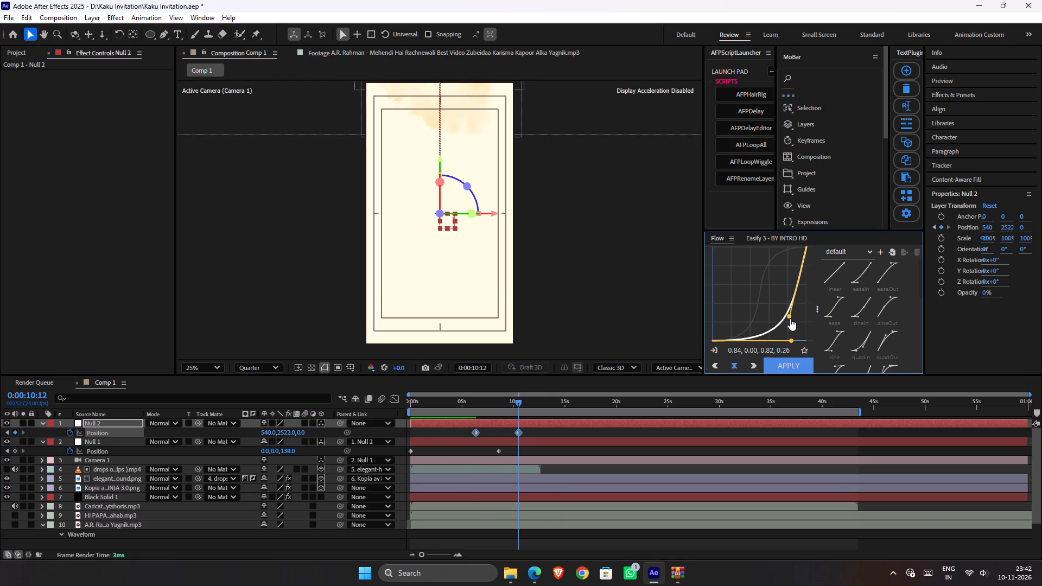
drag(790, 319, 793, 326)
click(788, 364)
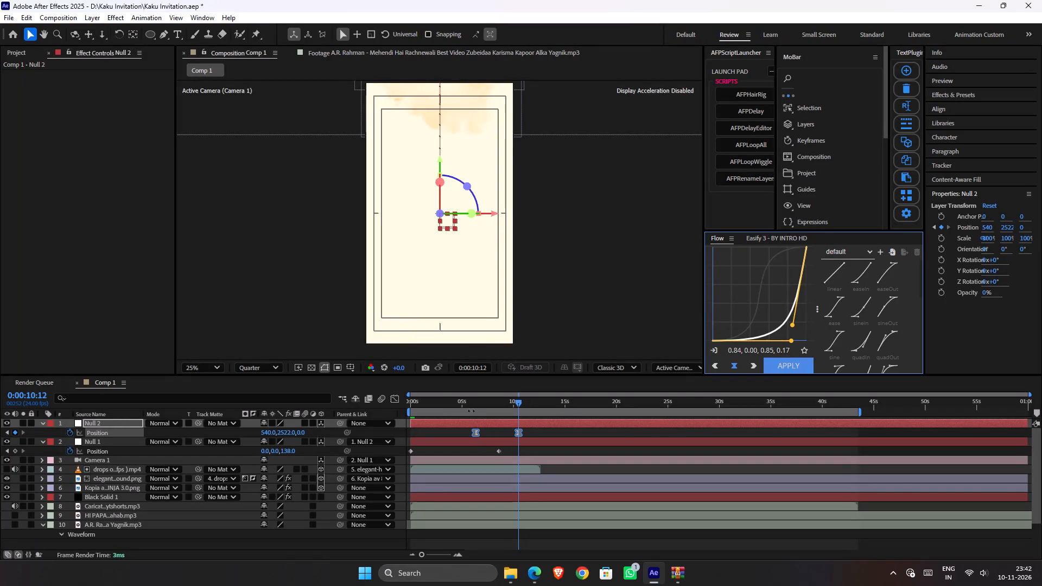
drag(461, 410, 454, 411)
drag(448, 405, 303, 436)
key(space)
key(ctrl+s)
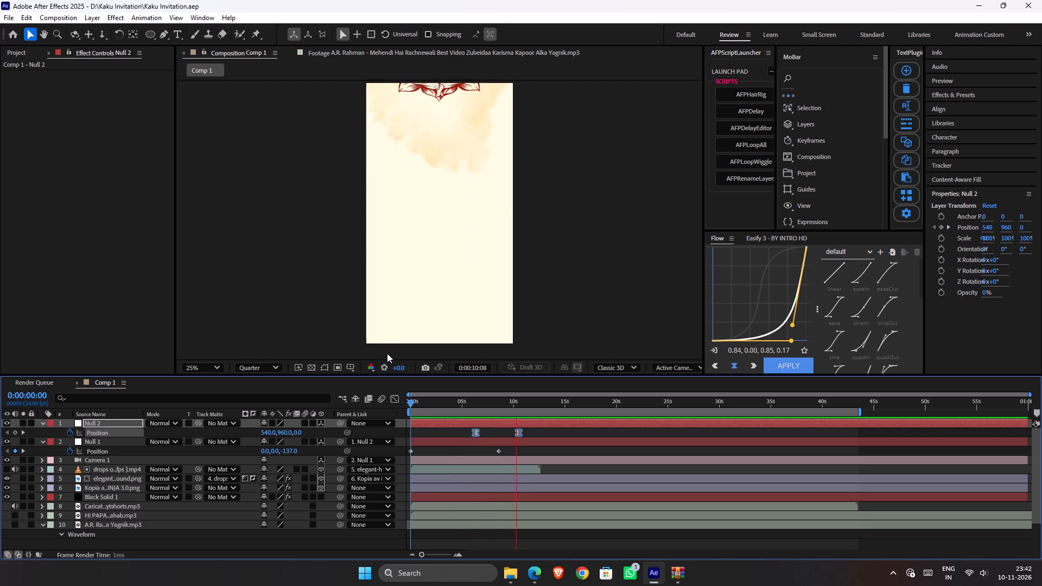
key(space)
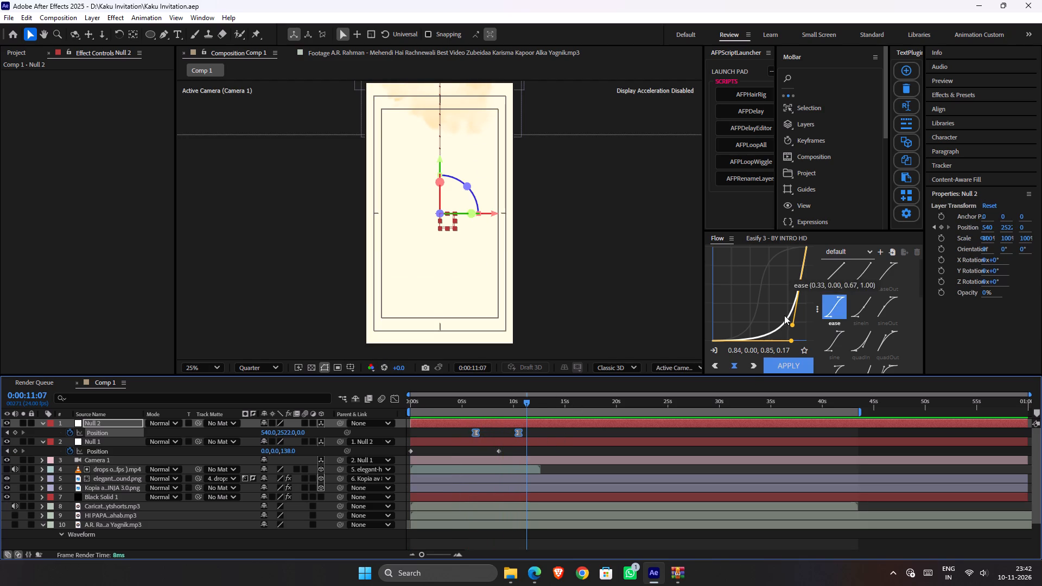
Apply a smoother 0.67, 0.03, 0.41, 0.96 Flow curve to Null 2's position keyframes, preview the move, and save the project.
drag(793, 326, 751, 271)
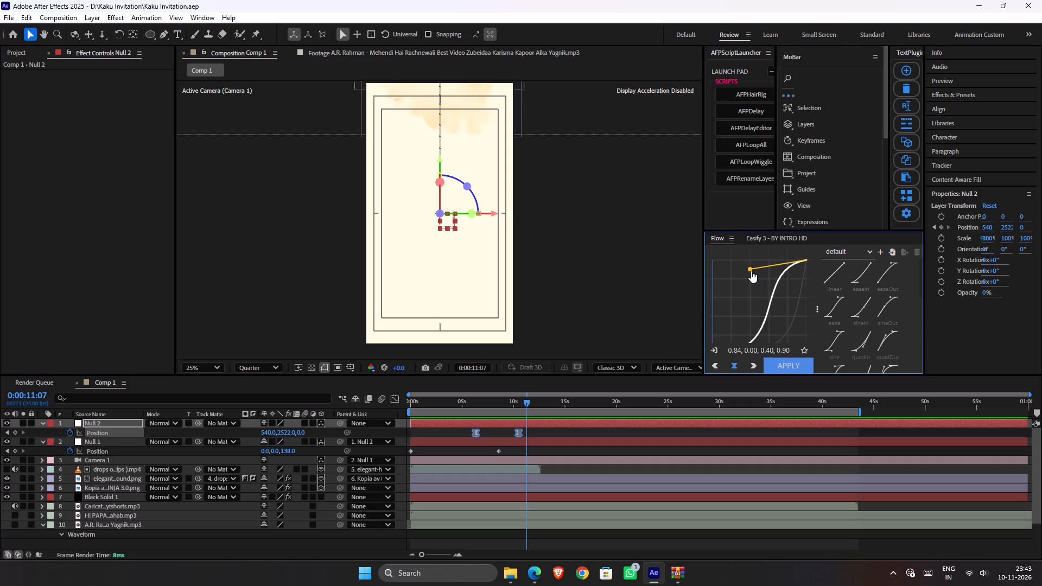
drag(751, 271, 752, 265)
scroll(755, 269, down, 1)
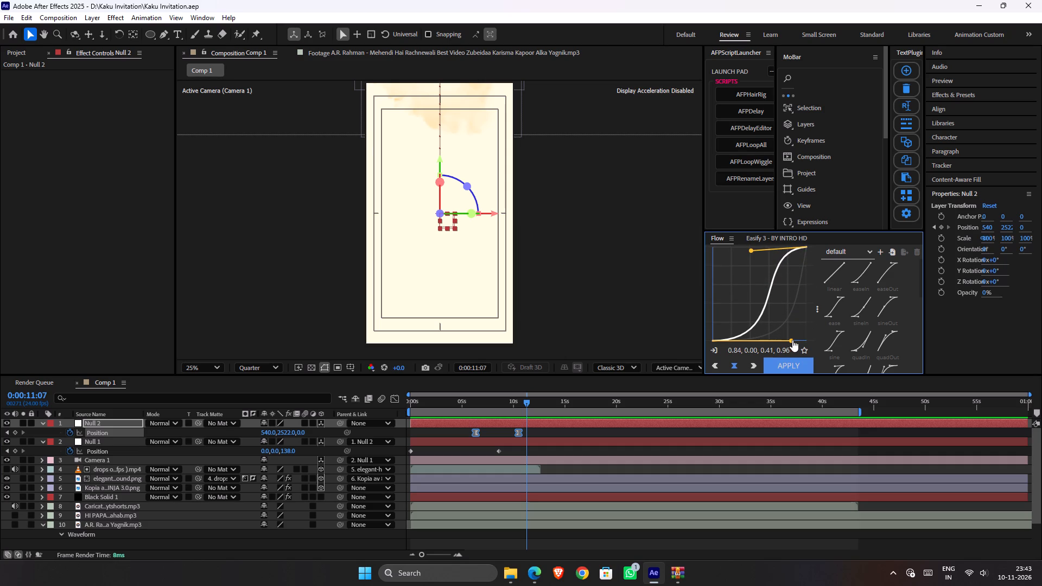
drag(792, 340, 776, 337)
click(778, 369)
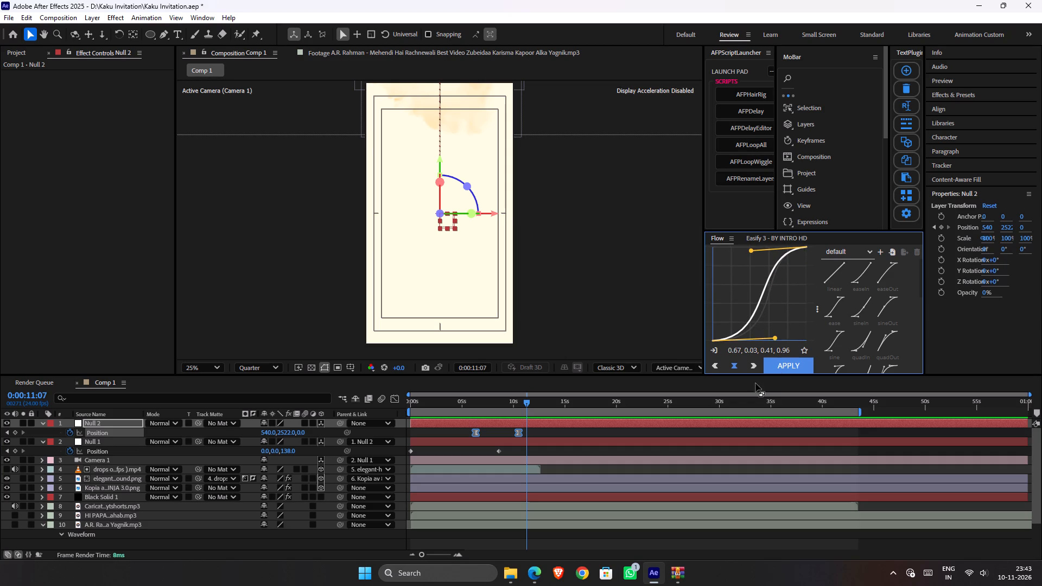
click(457, 402)
key(space)
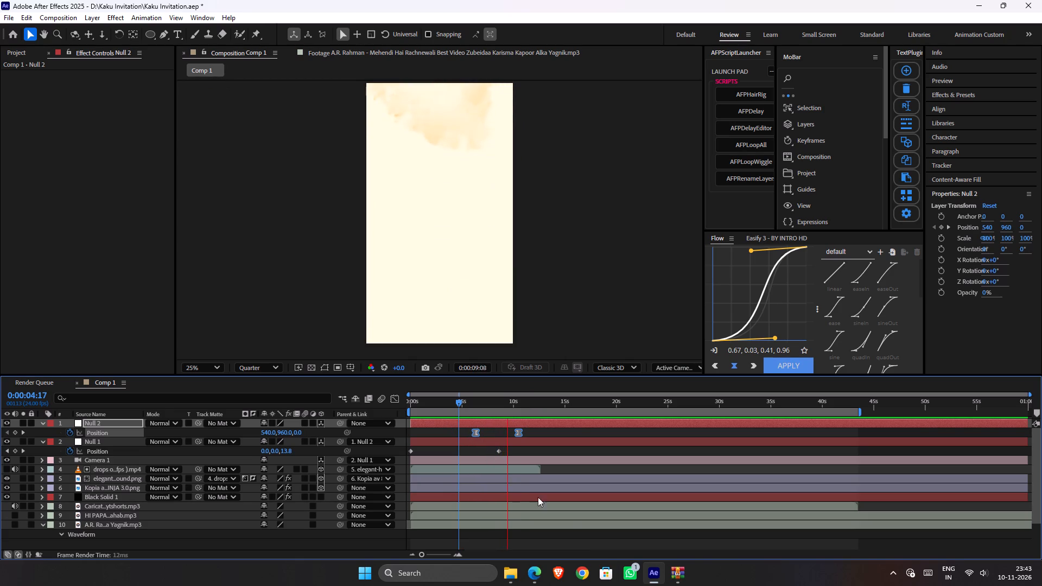
key(space)
key(ctrl+s)
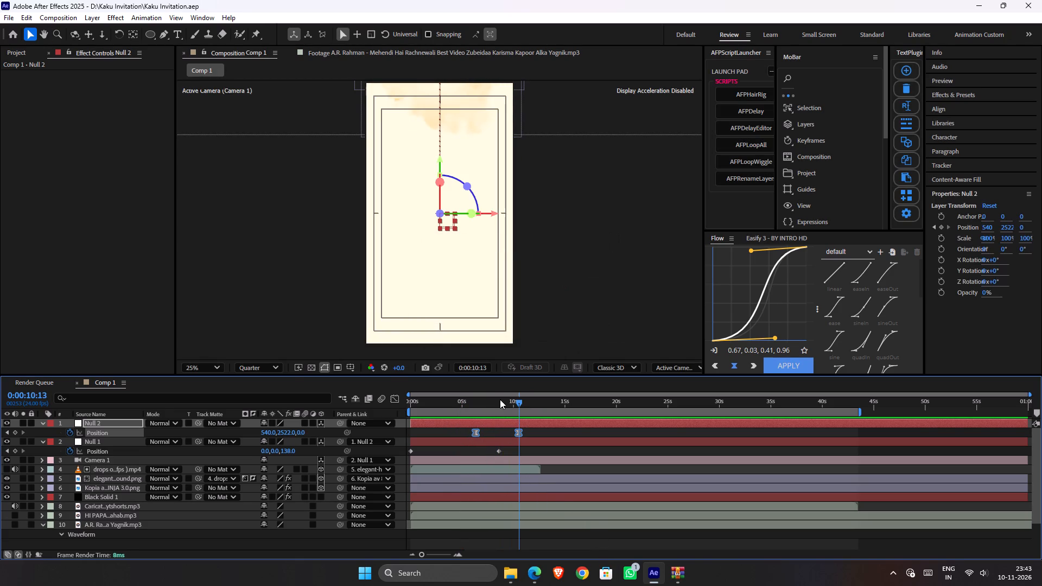
Preview and shift both Null 2 position keyframes later together, so that they start at about 8.5 seconds.
click(533, 435)
drag(530, 435, 469, 429)
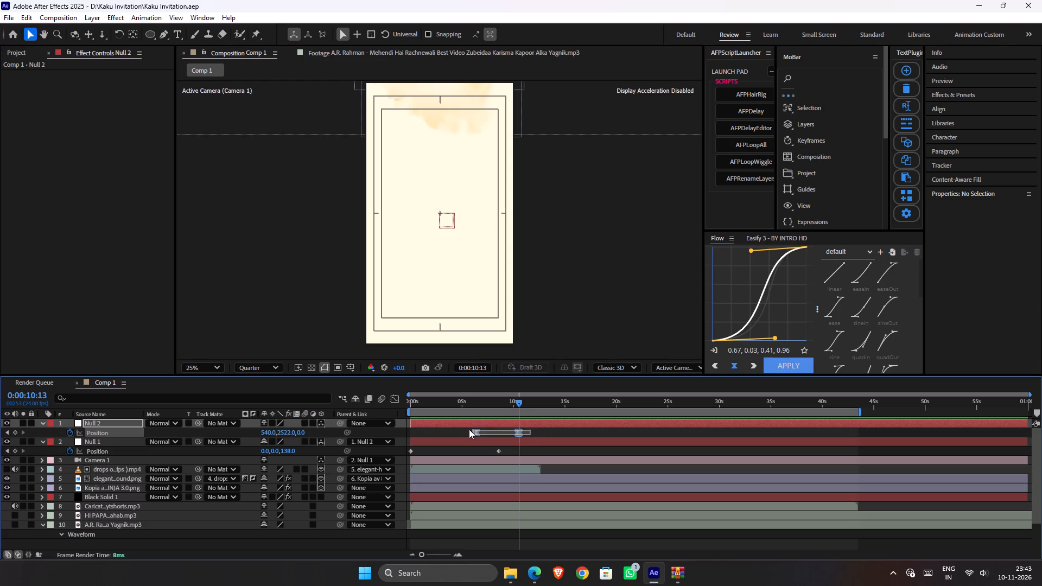
drag(469, 429, 463, 428)
drag(474, 433, 485, 435)
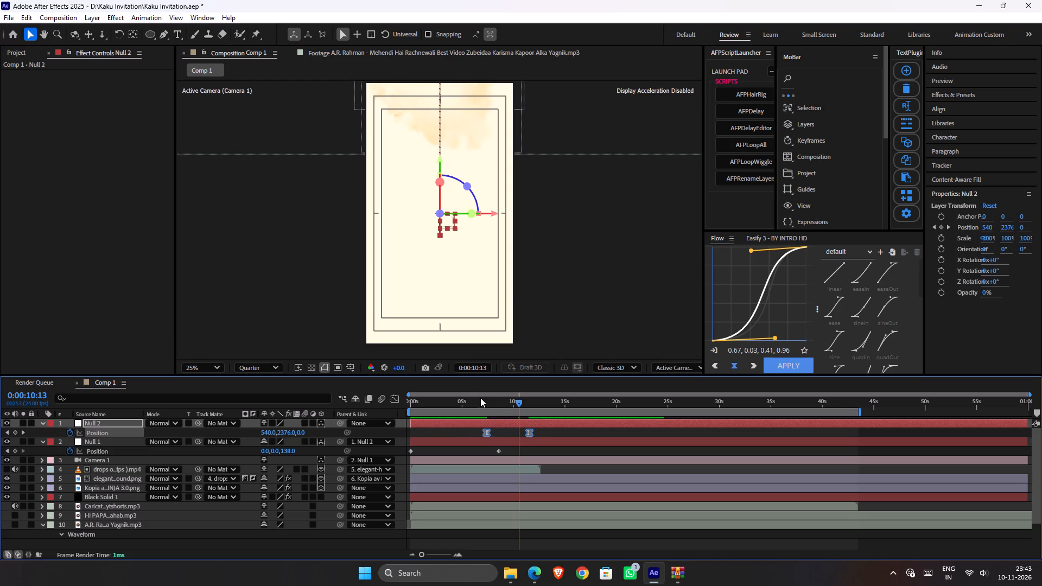
click(481, 400)
key(space)
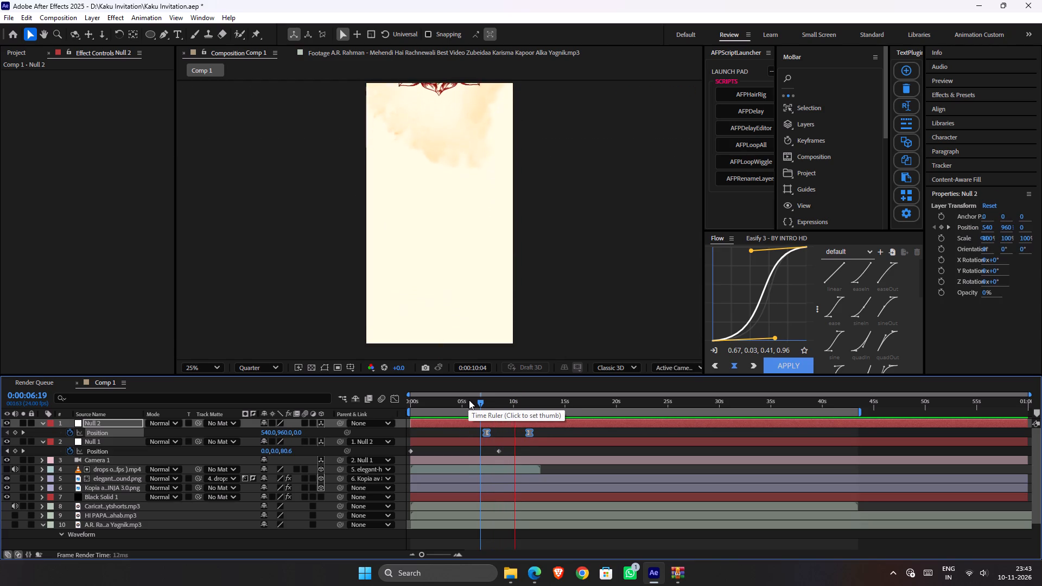
key(space)
drag(530, 434, 566, 439)
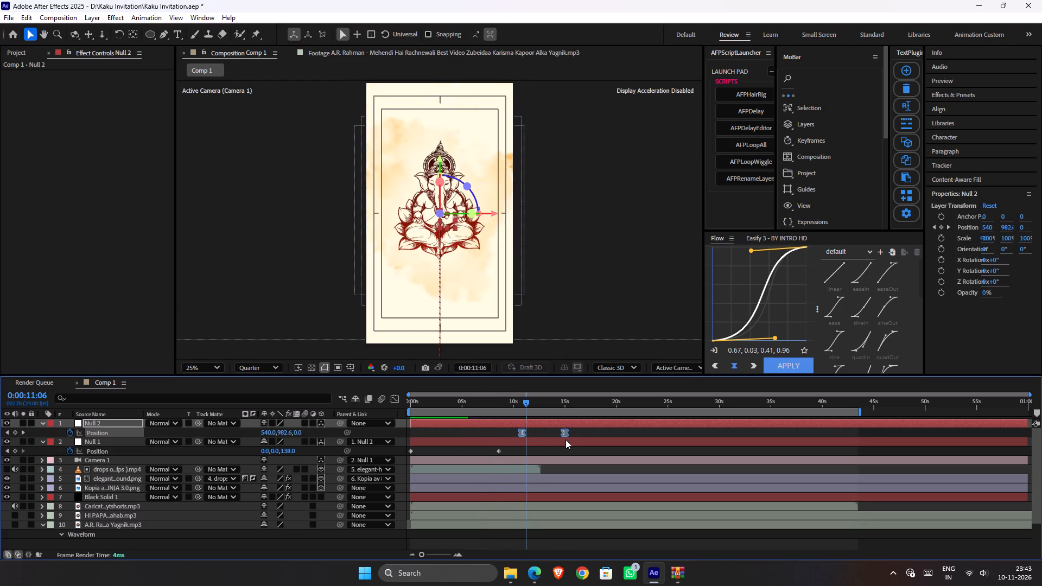
drag(566, 439, 543, 433)
Shift Null 1's second position keyframe later to 0:00:10:22 and preview its overlap with Null 2's downward move.
drag(507, 404, 485, 399)
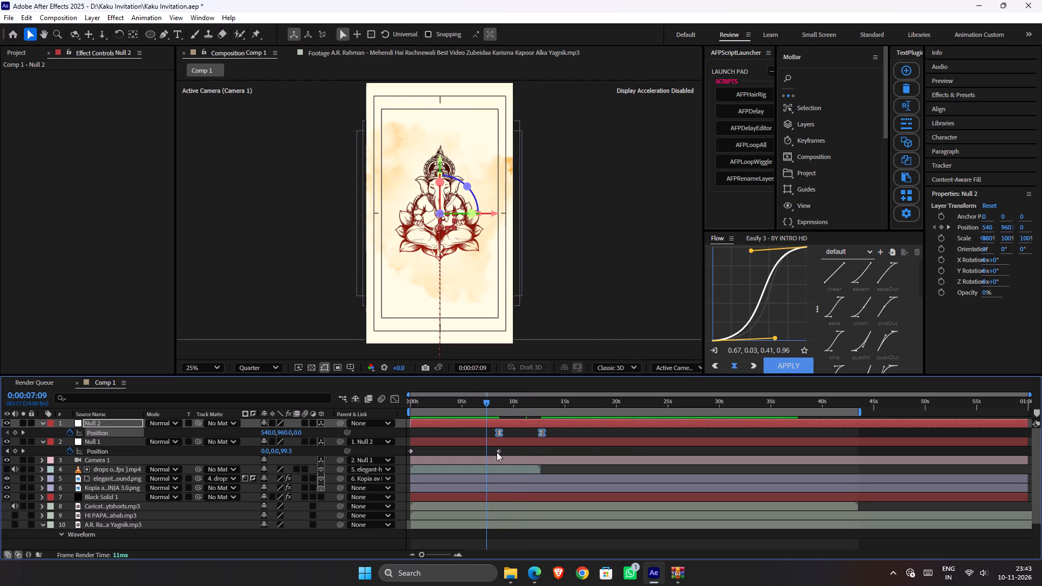
drag(499, 452, 523, 458)
key(space)
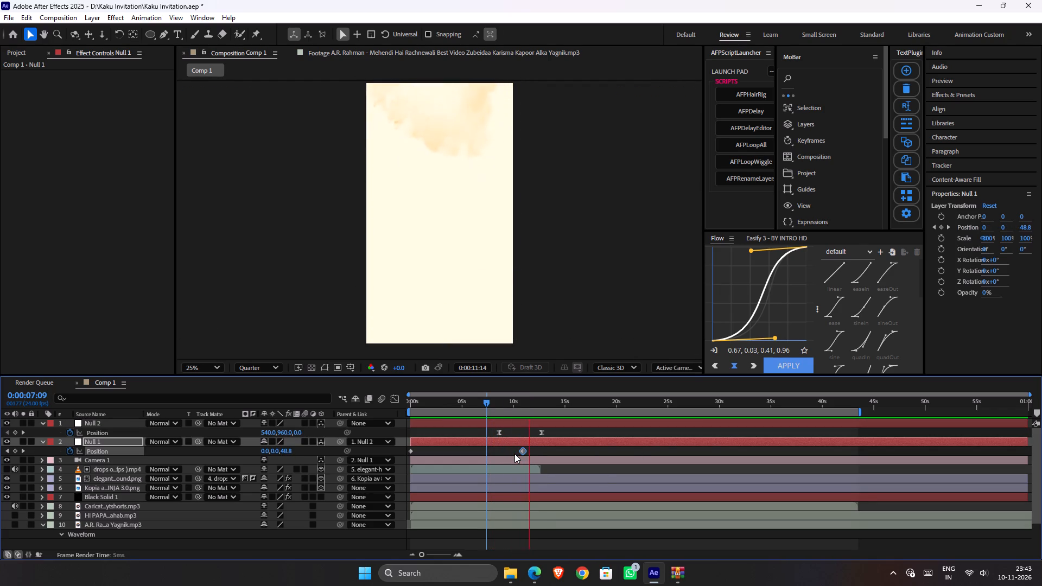
key(space)
drag(520, 399, 486, 395)
key(space)
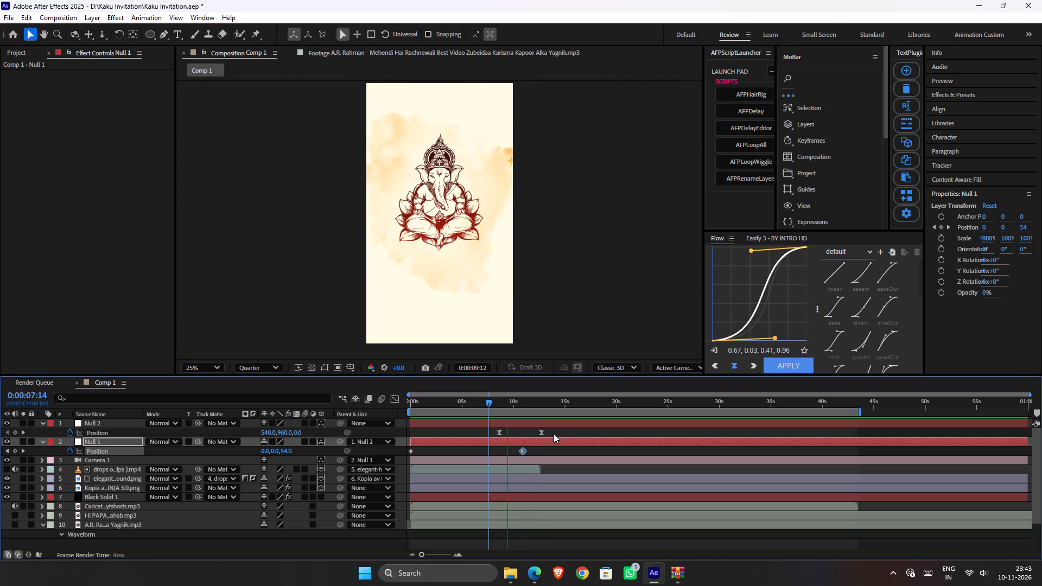
key(space)
Shift both Null 2 position keyframes slightly earlier, starting at about 8 seconds, preview the camera move, and save the project.
drag(552, 434, 491, 434)
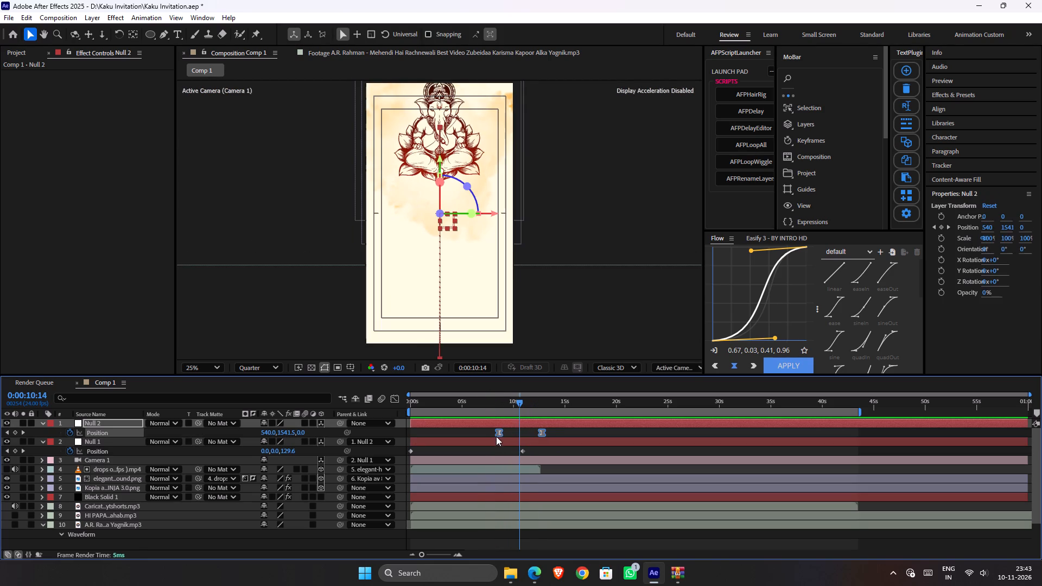
drag(499, 433, 493, 430)
drag(497, 405, 481, 402)
key(space)
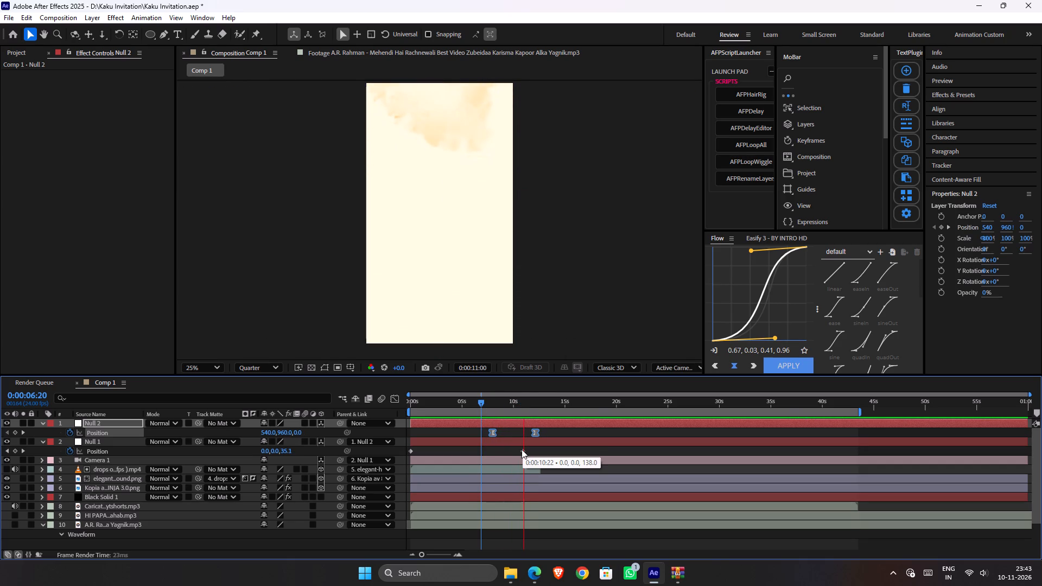
key(space)
key(ctrl+s)
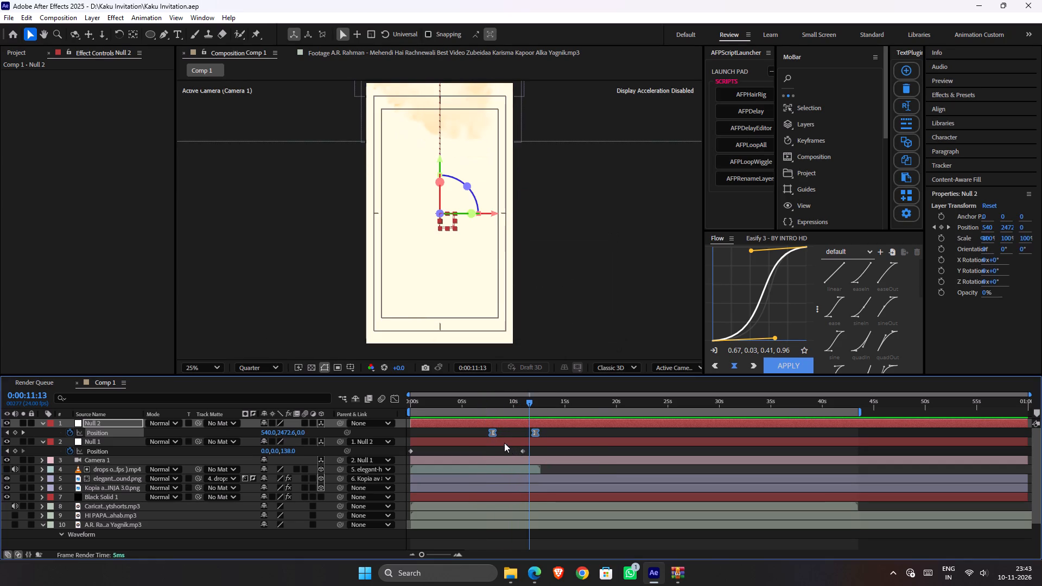
Return to the start of the composition, save the project, and hide the title/action safe guides.
drag(512, 400, 302, 412)
key(ctrl+s)
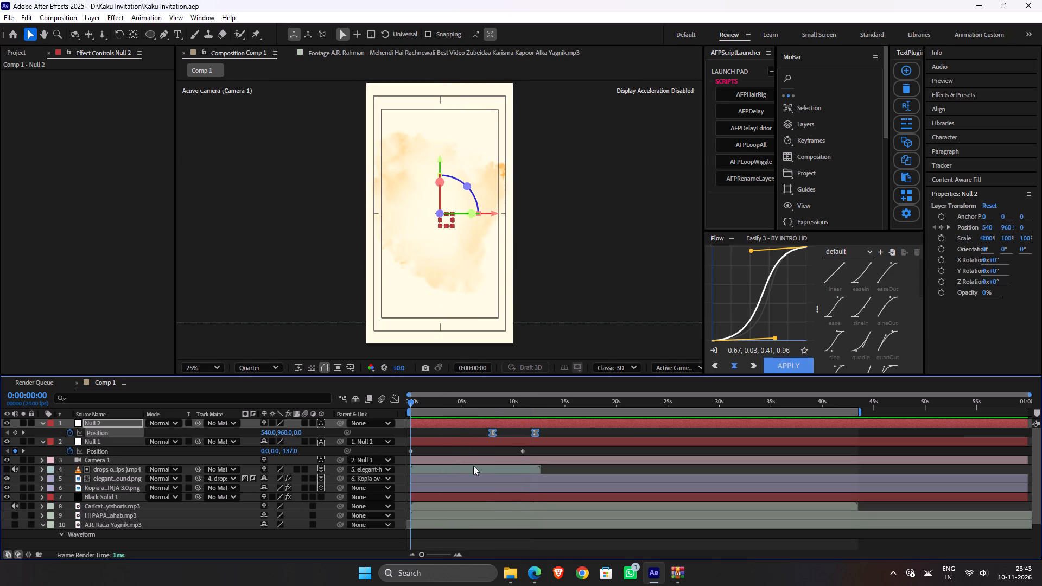
key(ctrl+s)
key(apostrophe)
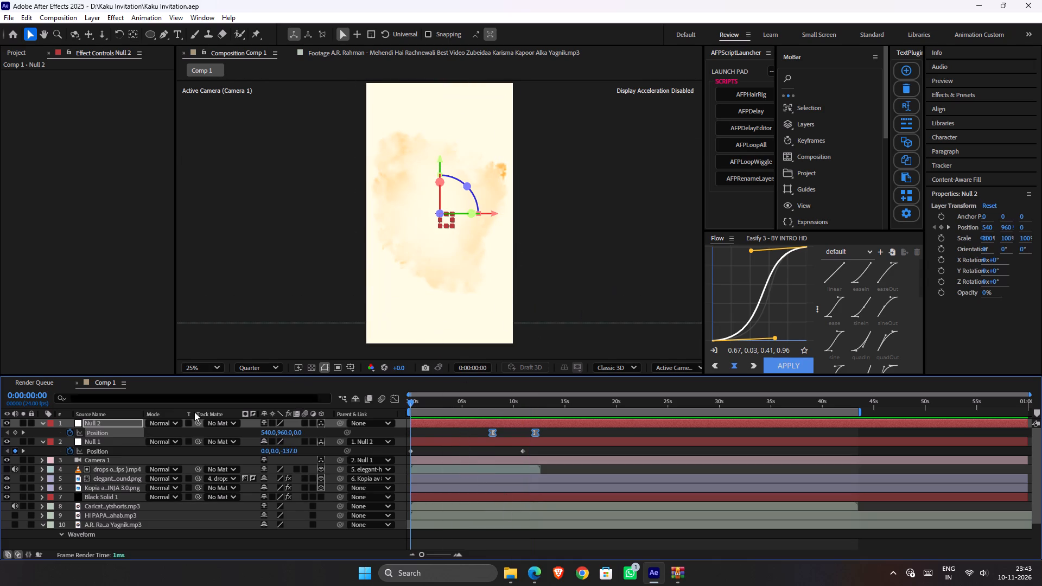
Start an empty text layer over the watercolour splash, placed directly above the drops of ink video layer.
click(104, 488)
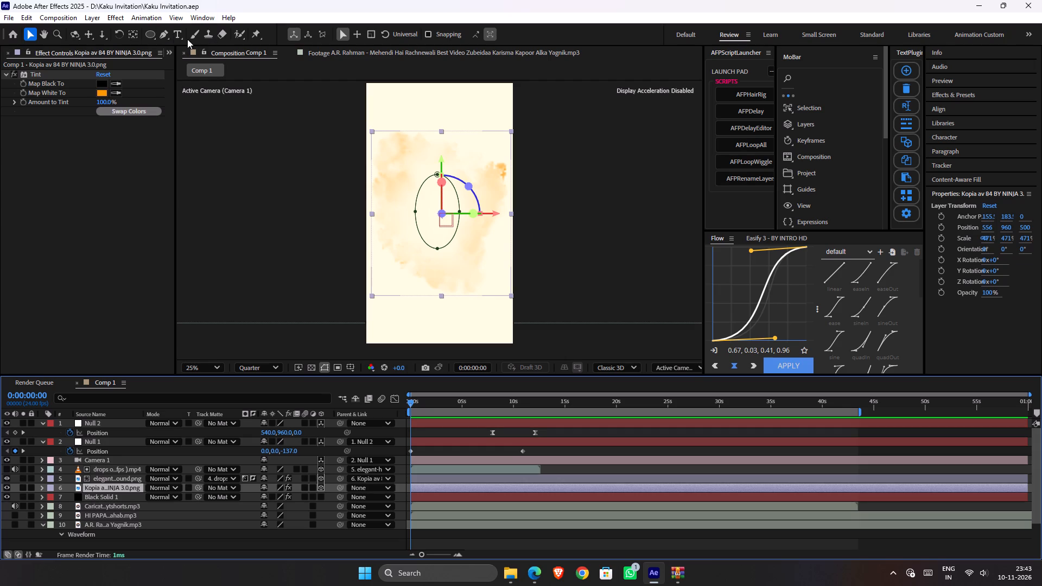
click(169, 33)
click(175, 35)
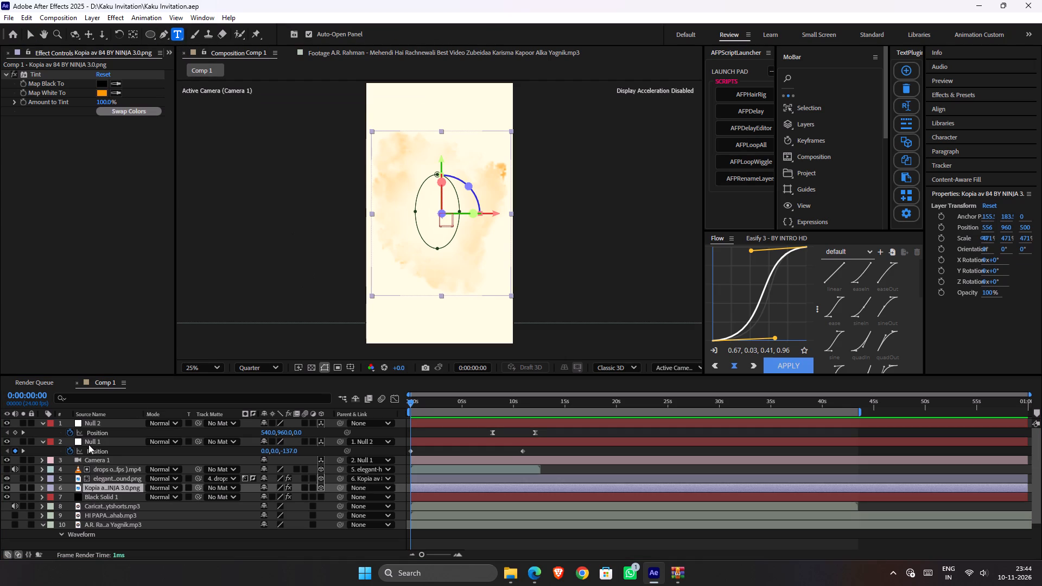
click(265, 539)
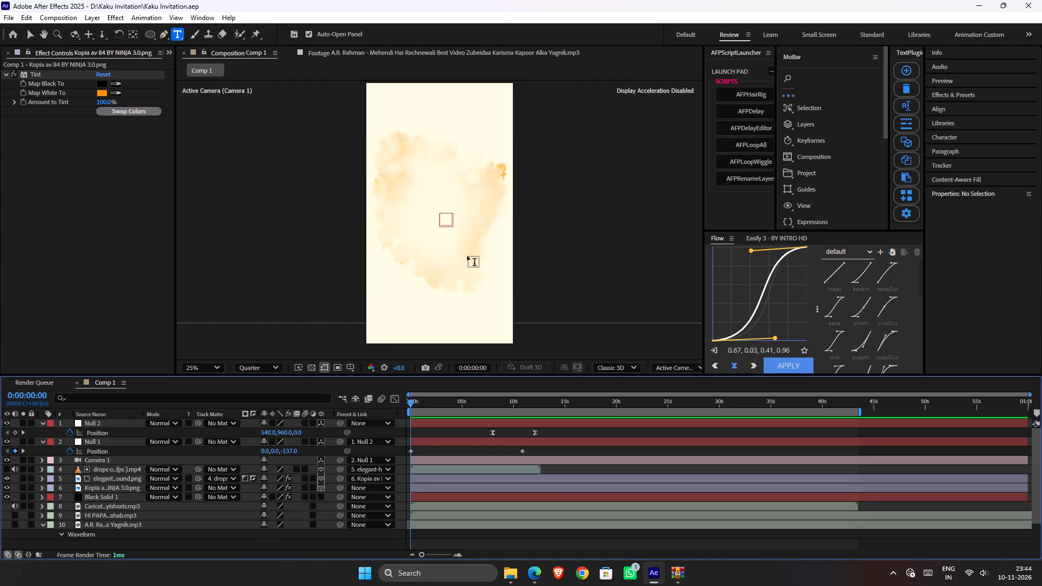
click(108, 467)
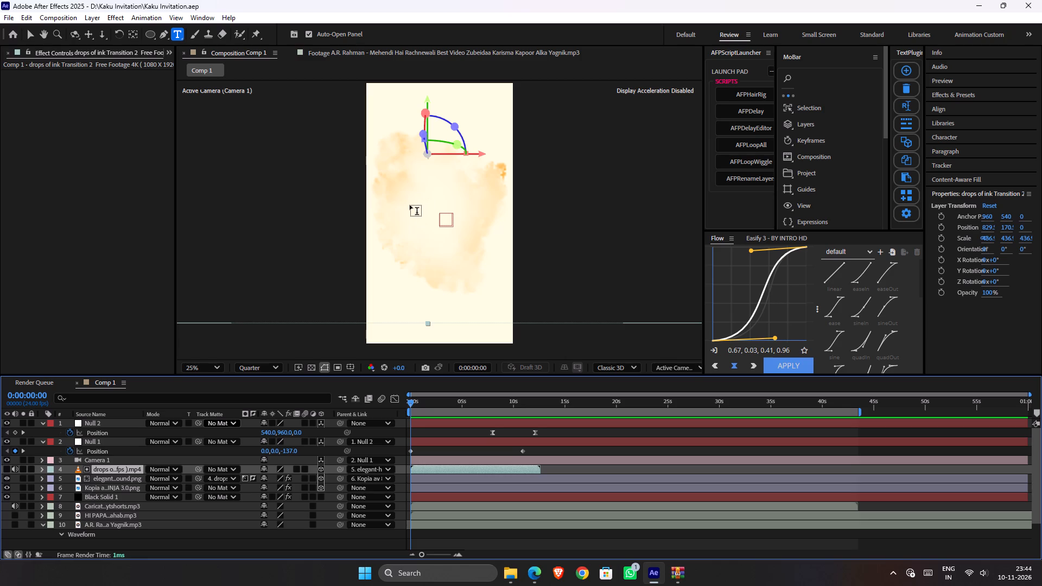
click(404, 205)
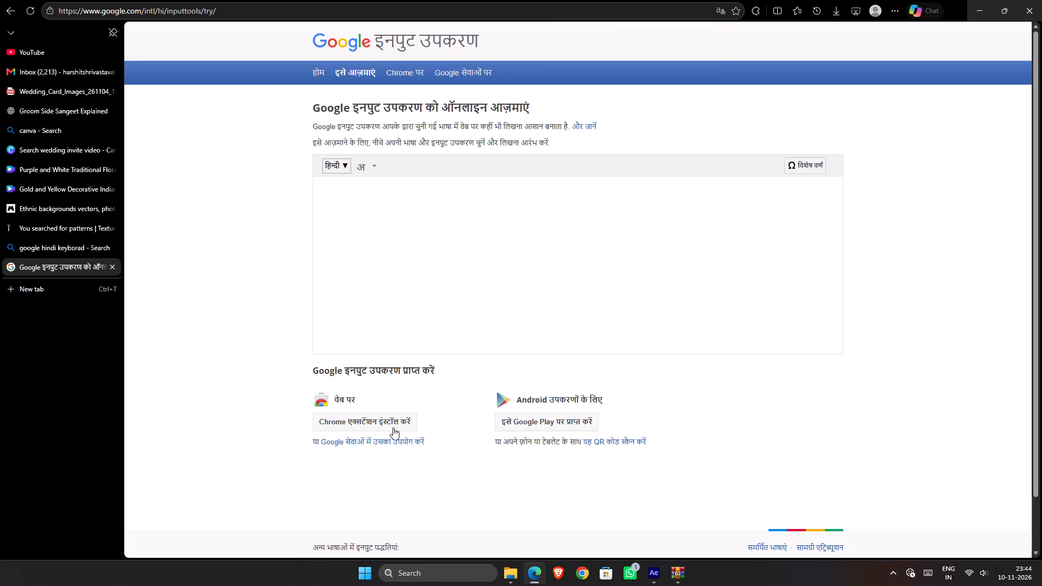
right_drag(444, 489, 421, 488)
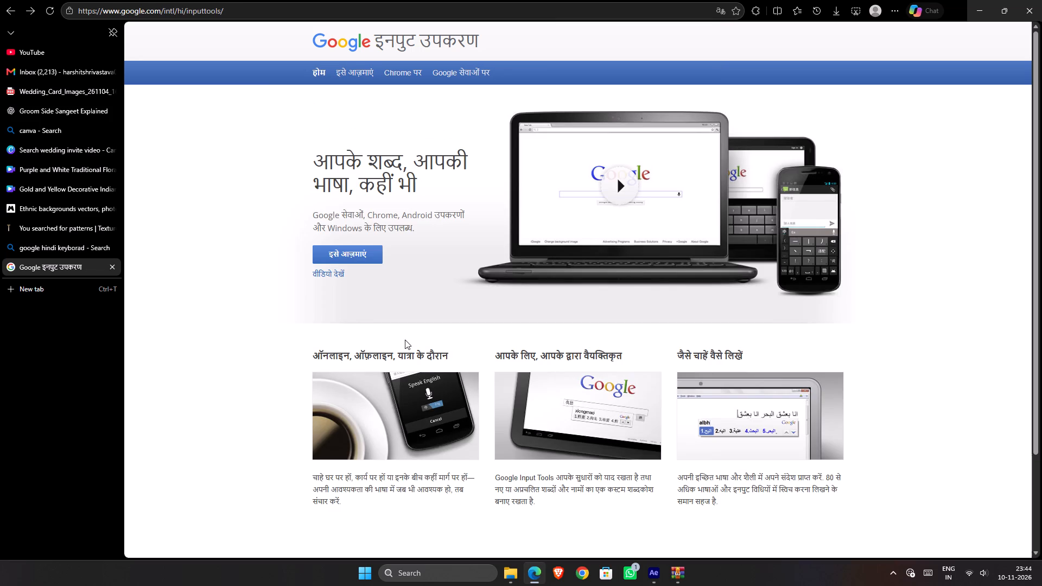
right_drag(404, 286, 350, 281)
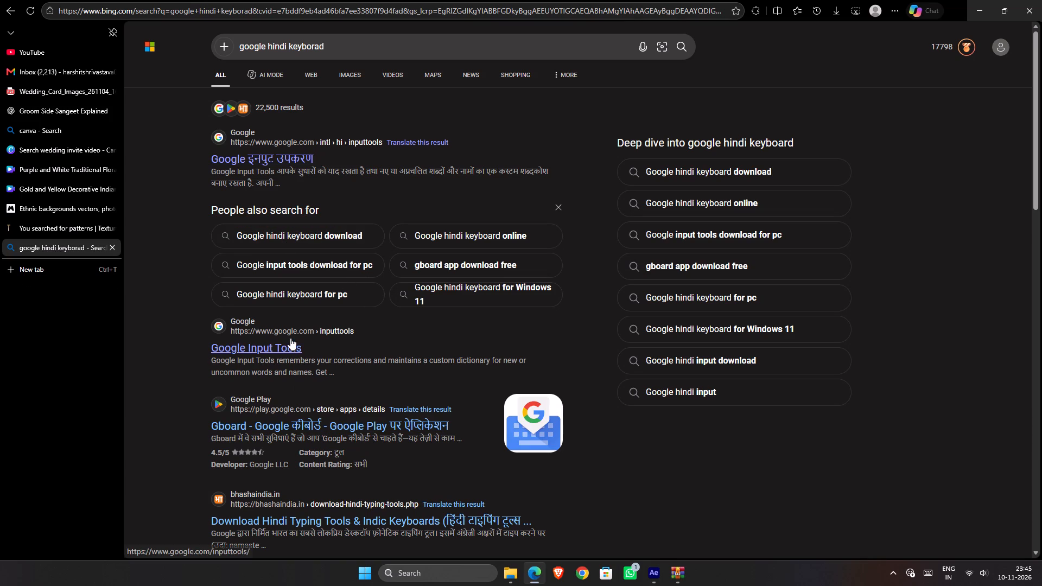
click(292, 351)
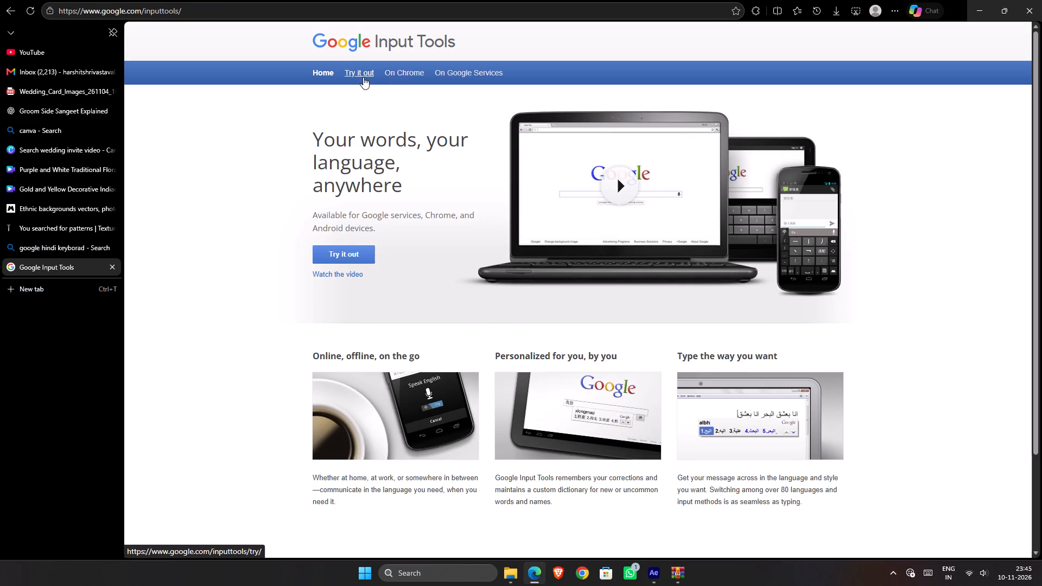
scroll(407, 303, up, 1)
scroll(407, 303, down, 6)
scroll(407, 303, up, 2)
scroll(407, 303, down, 1)
scroll(407, 303, up, 1)
scroll(407, 303, down, 1)
scroll(407, 303, up, 1)
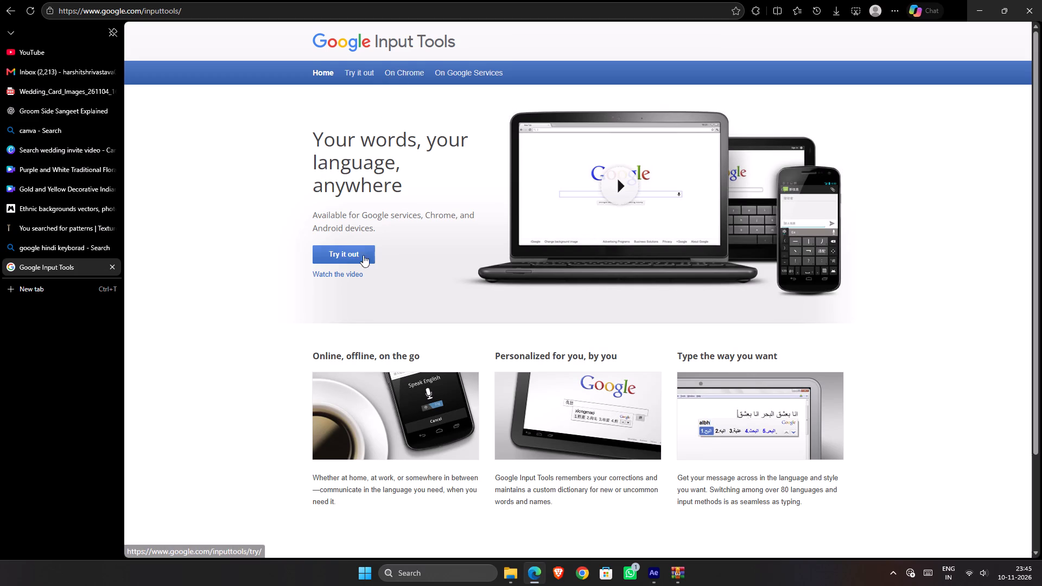
right_drag(244, 247, 186, 251)
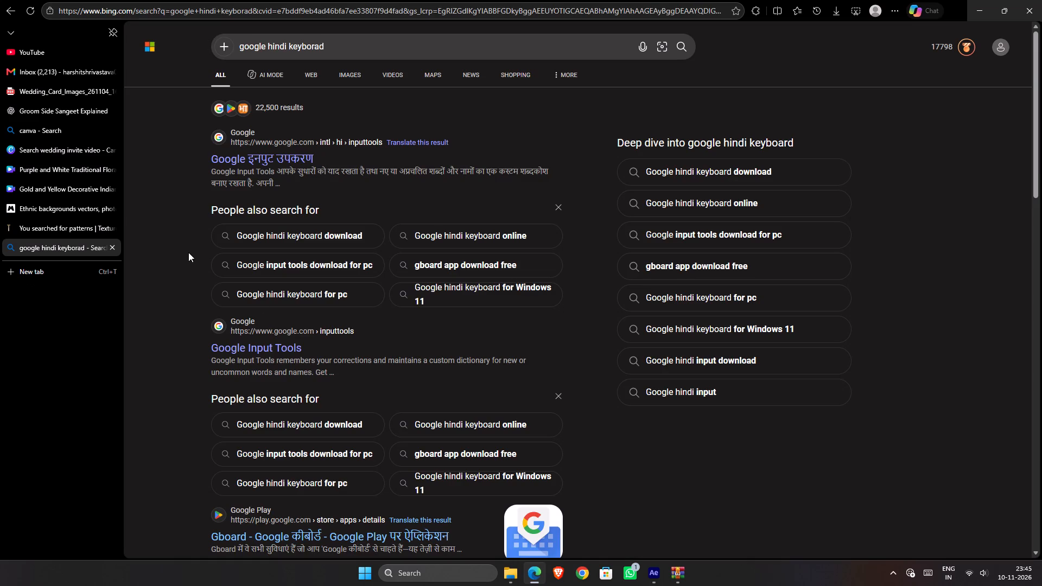
Refine the web search to "google hindi keyboard windows 11".
click(347, 41)
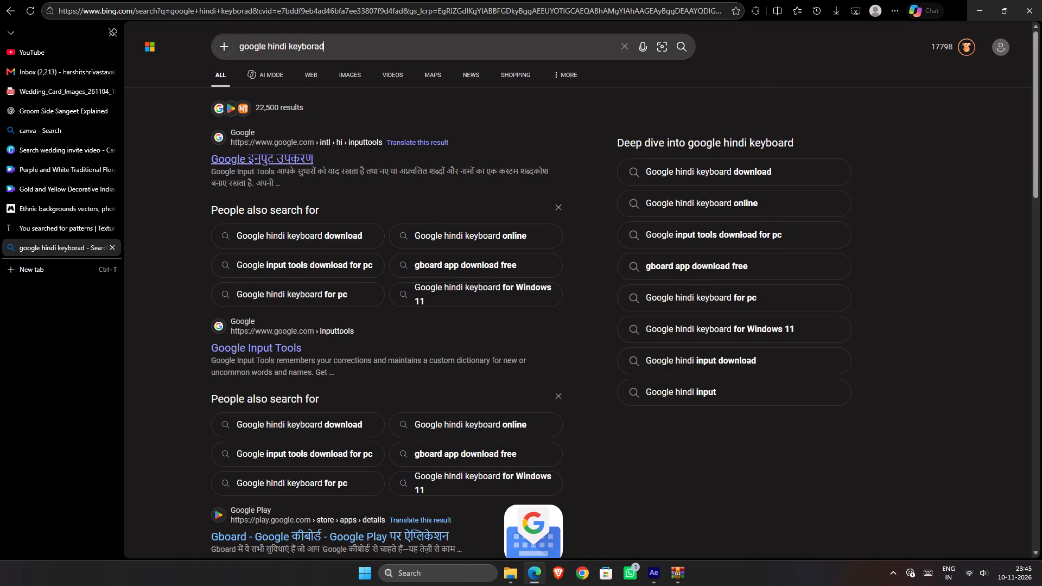
key(space)
text(windows)
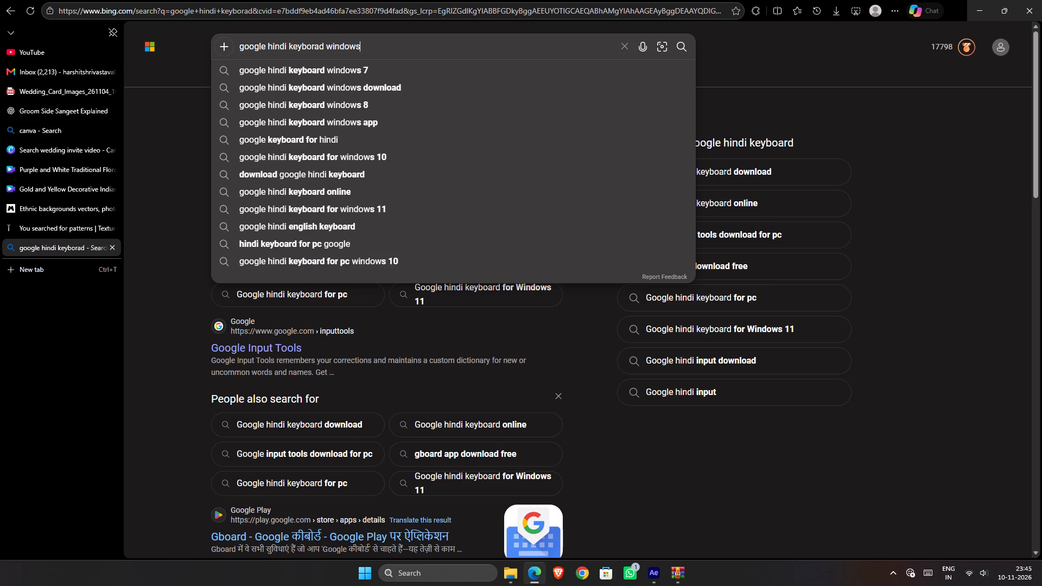
key(Down)
key(Down)
key(Return)
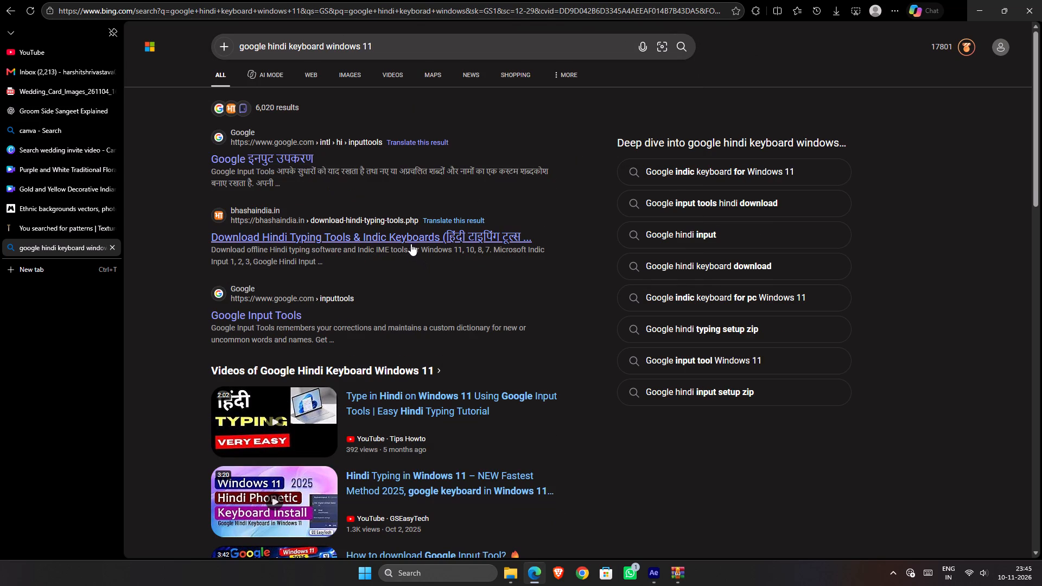
Add the Google Input Tools extension to Edge from the Chrome Web Store and close the store page.
click(273, 305)
click(344, 257)
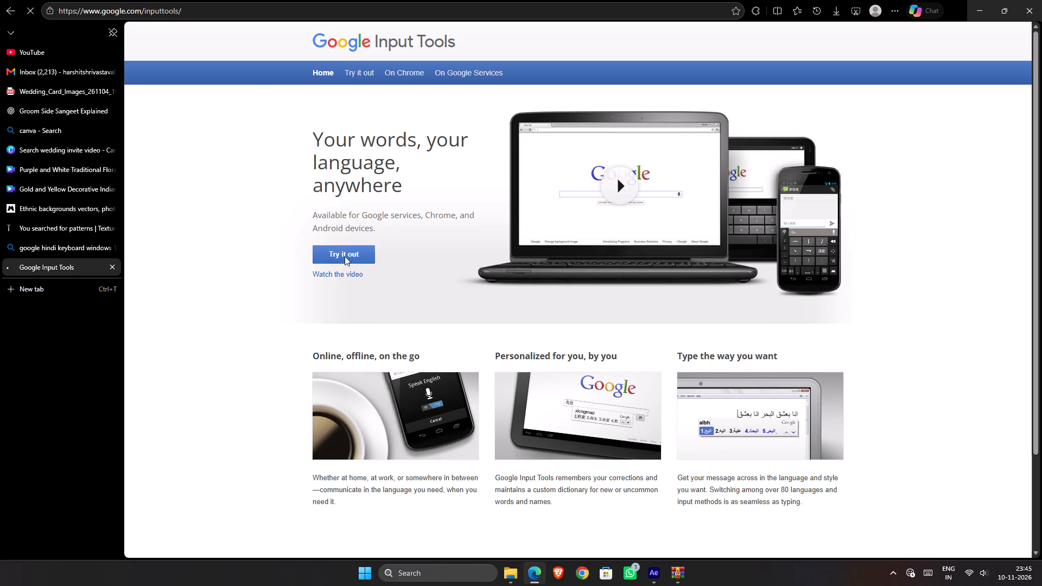
scroll(641, 354, down, 3)
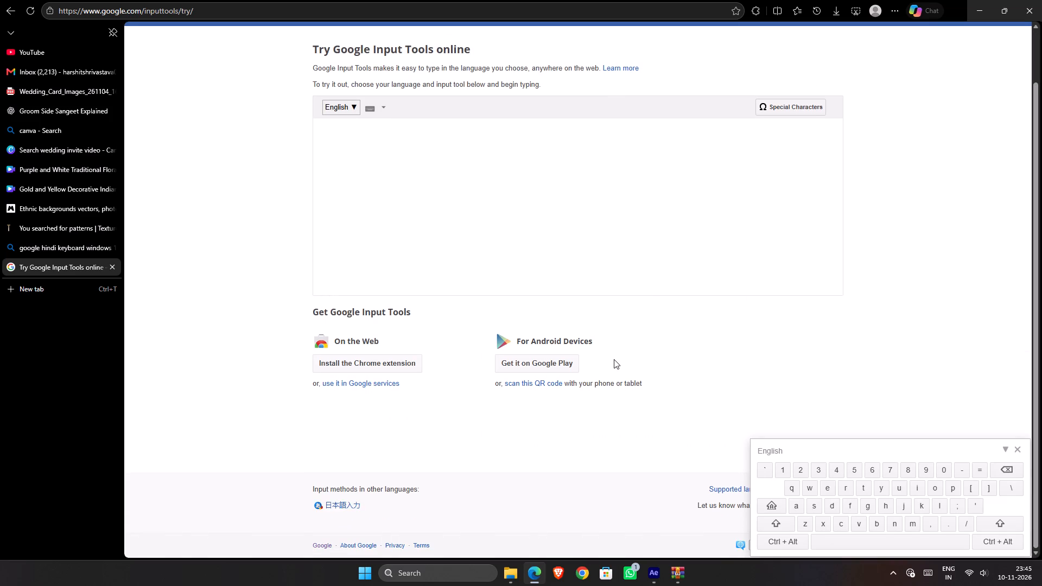
scroll(614, 359, down, 5)
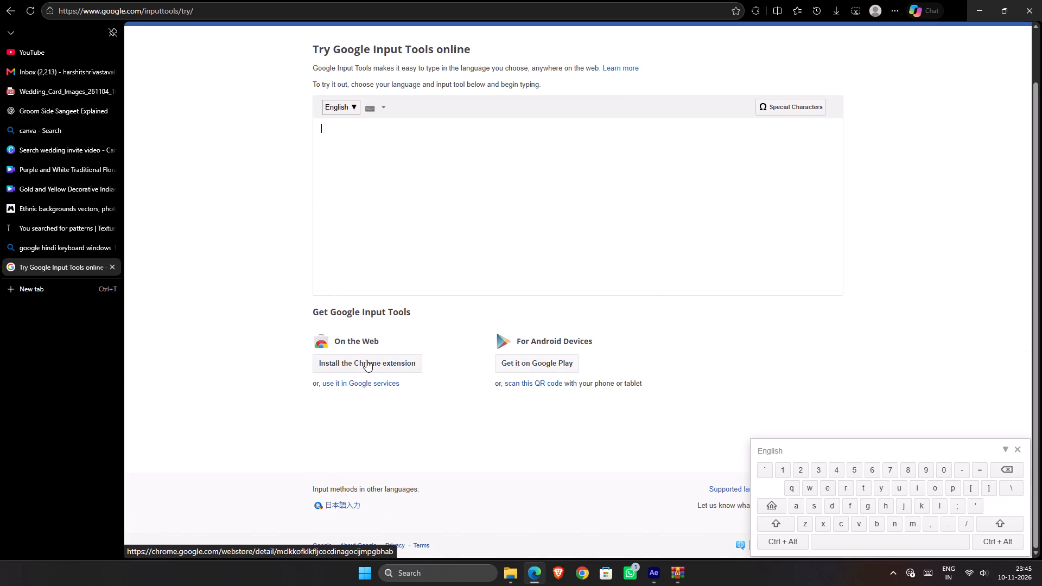
click(366, 360)
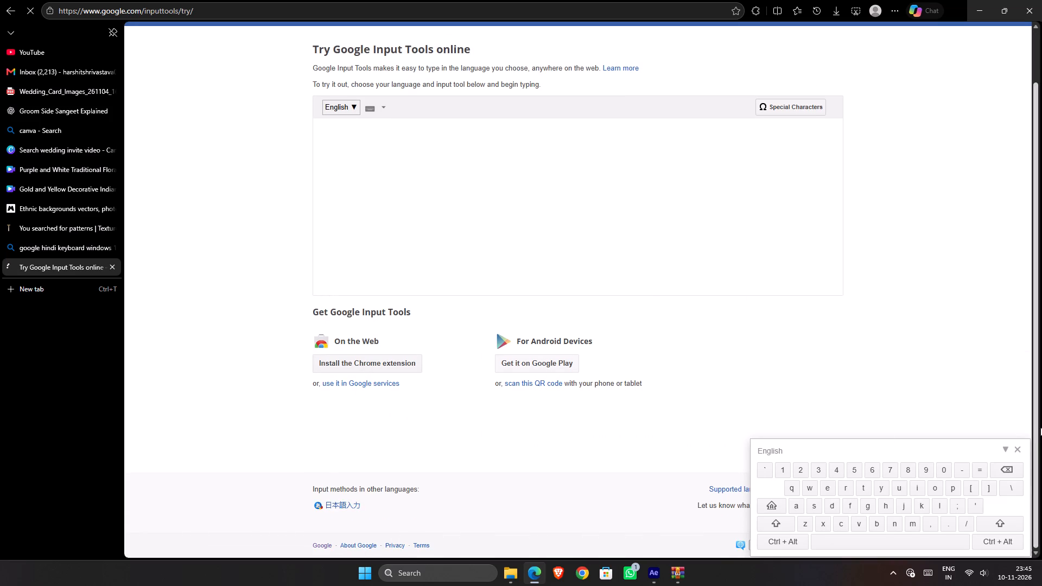
click(1014, 447)
scroll(791, 488, down, 3)
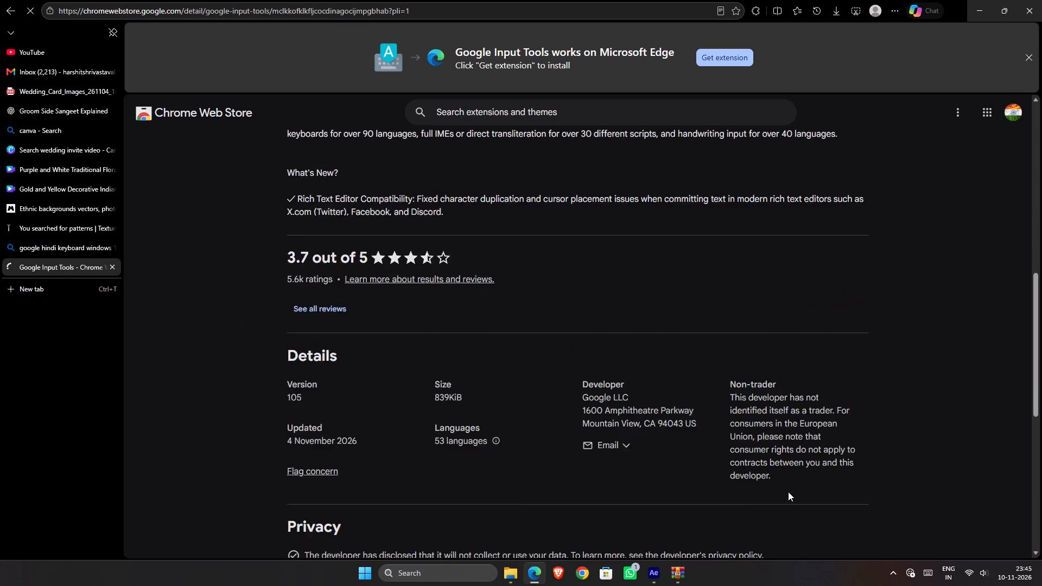
scroll(704, 431, up, 6)
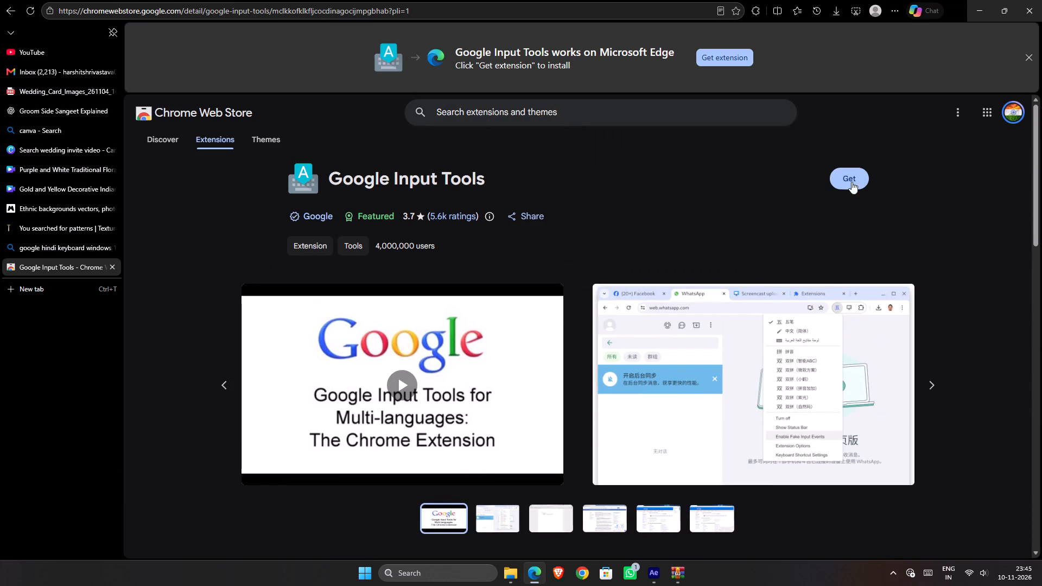
click(848, 172)
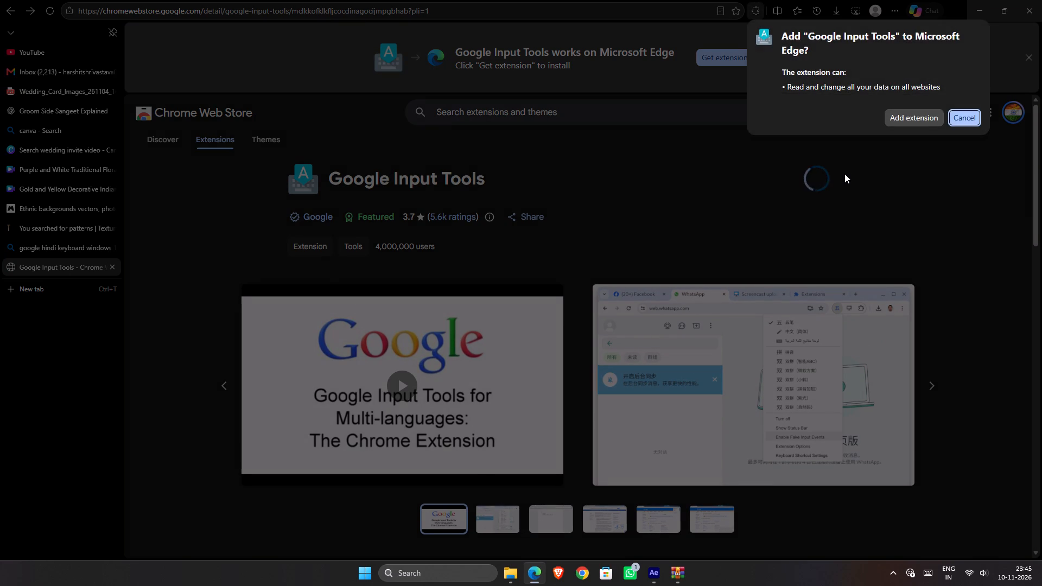
click(893, 119)
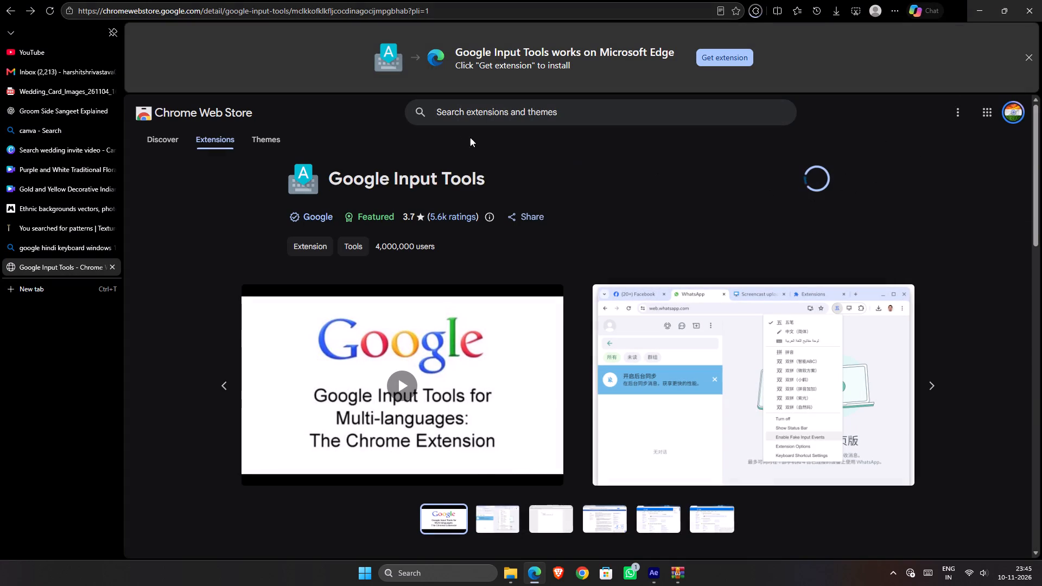
right_drag(620, 189, 590, 187)
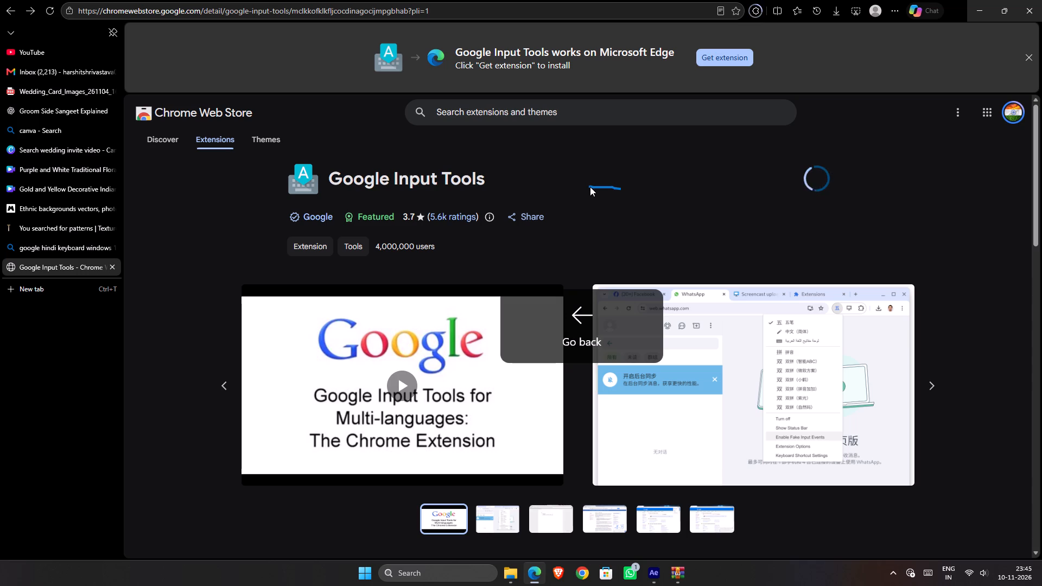
right_drag(590, 187, 605, 225)
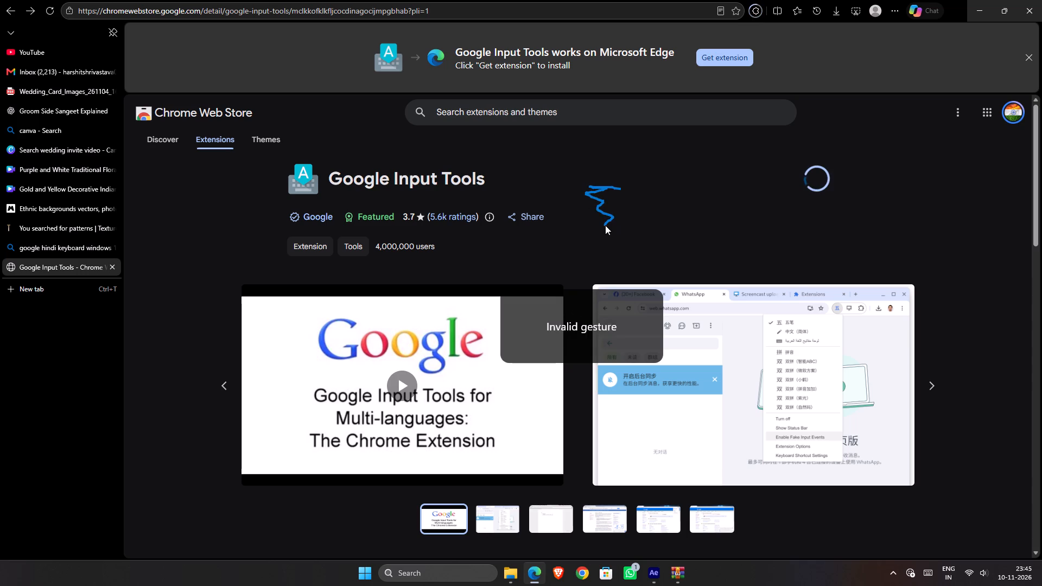
right_drag(605, 225, 603, 227)
click(115, 269)
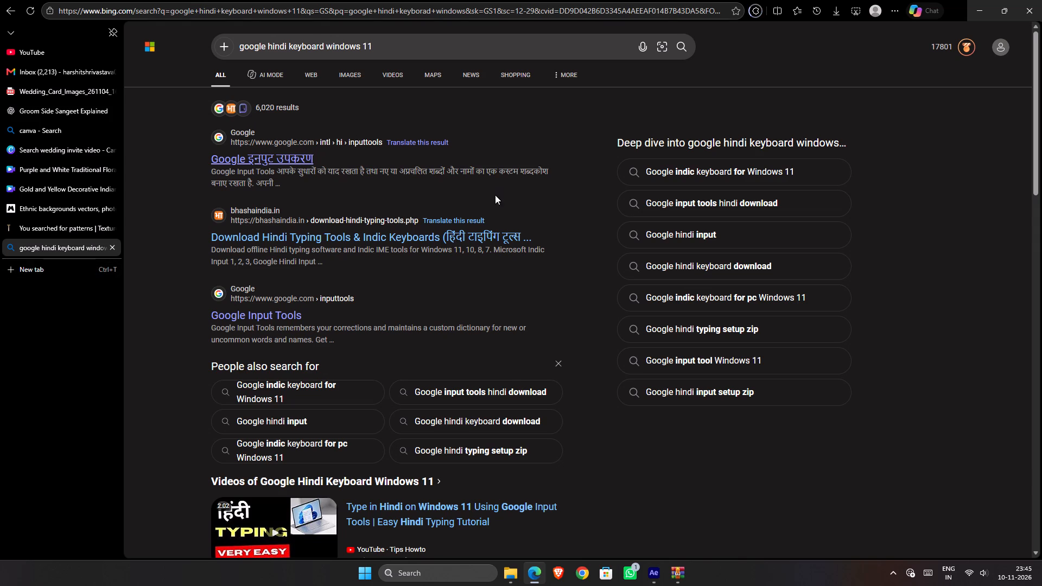
Find Google Input Tools (All Language).zip on Google Drive among the search results and download it despite the missing virus scan.
scroll(409, 288, down, 6)
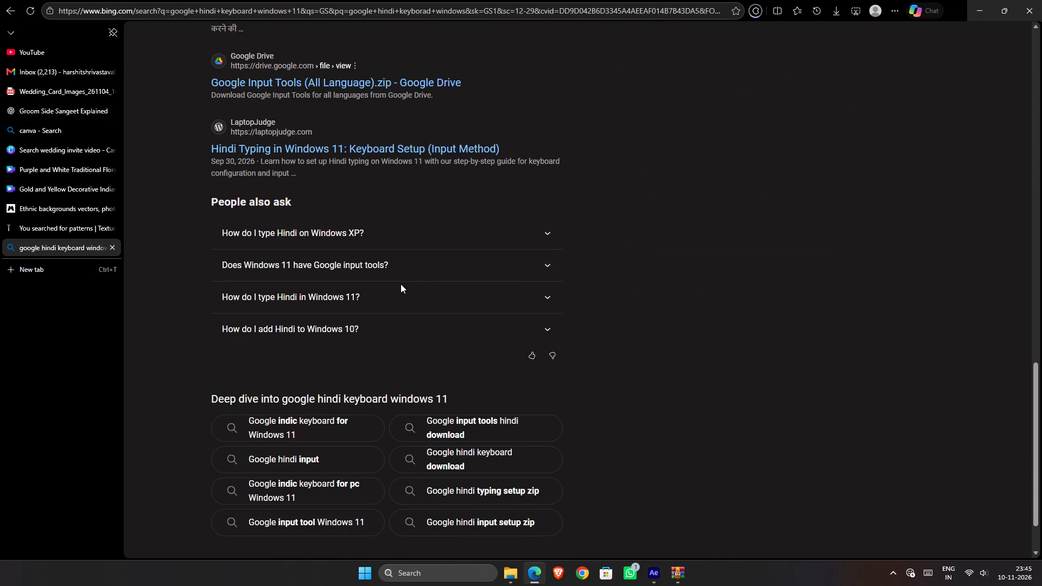
click(373, 83)
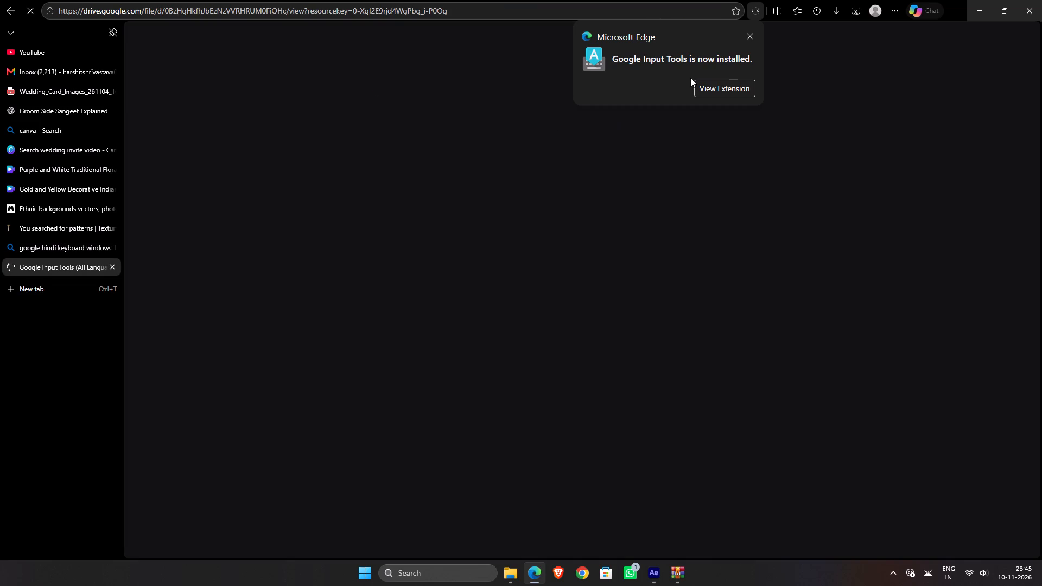
click(749, 37)
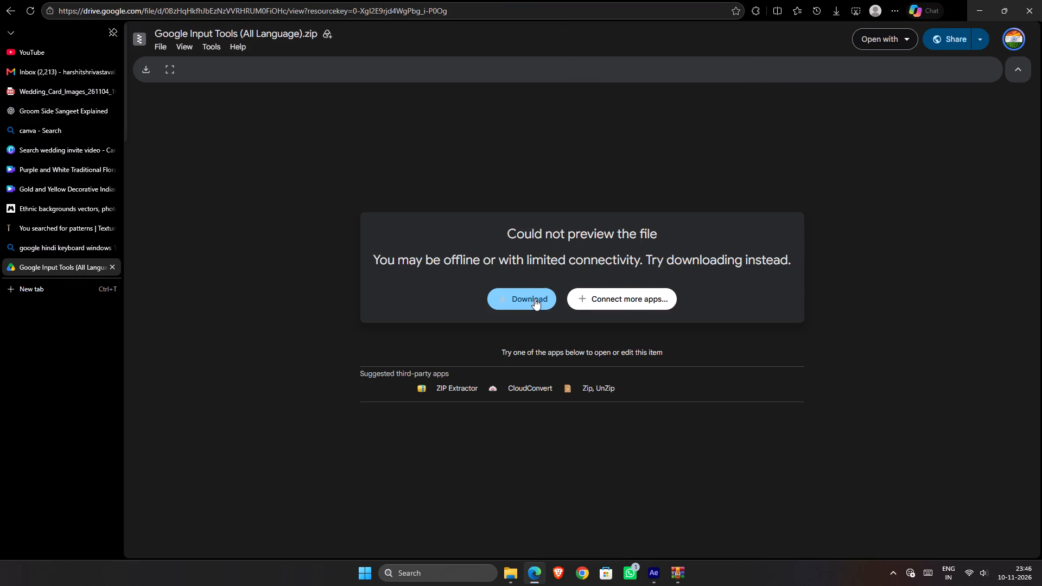
click(535, 298)
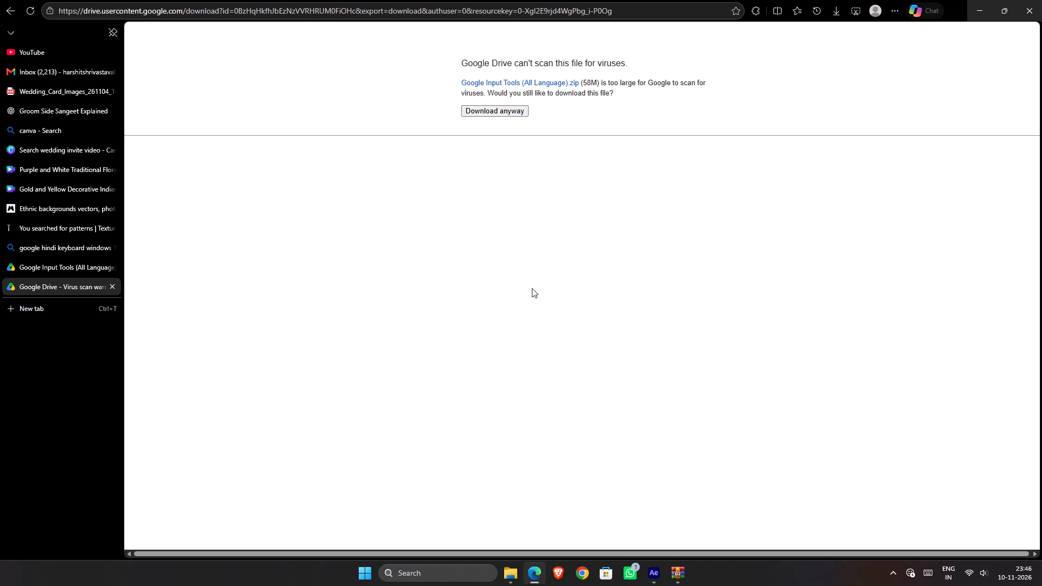
click(519, 113)
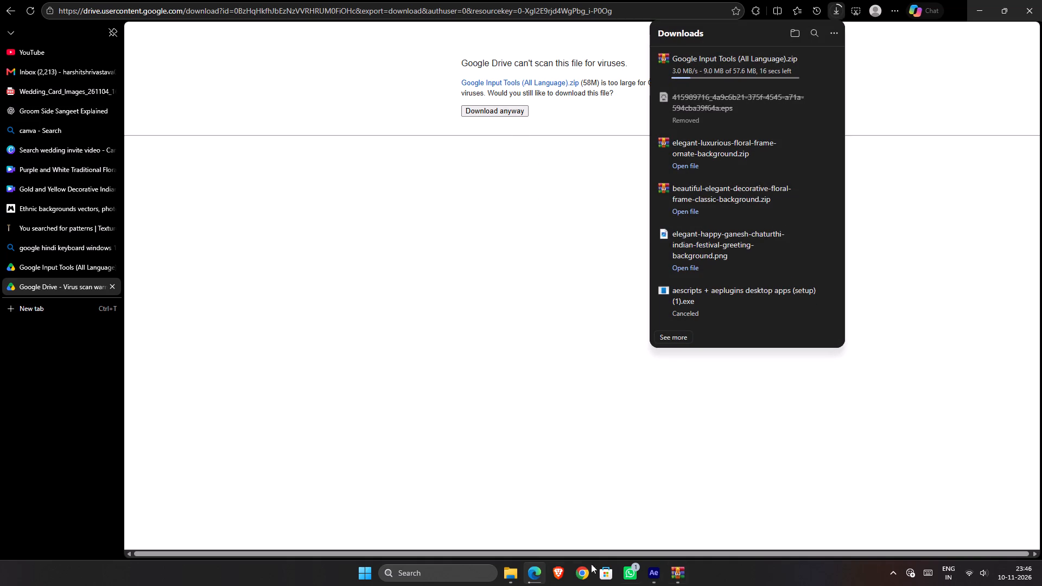
Permanently delete the beautiful-elegant-decorative-floral-frame and elegant-luxurious-floral-frame zip archives from the Downloads folder.
click(510, 575)
click(41, 0)
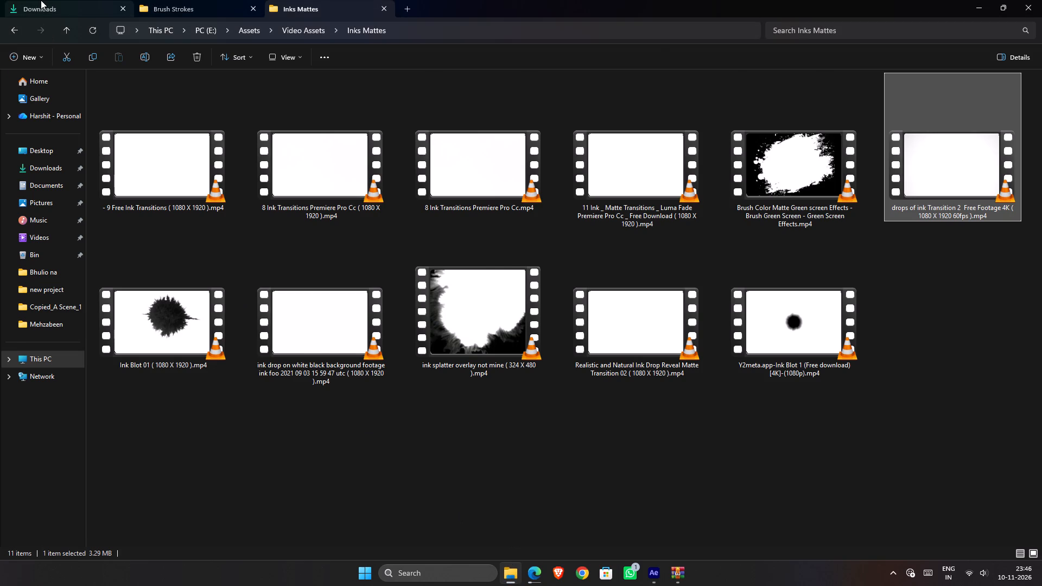
scroll(656, 167, up, 4)
scroll(656, 167, down, 1)
scroll(656, 167, up, 10)
scroll(627, 161, down, 1)
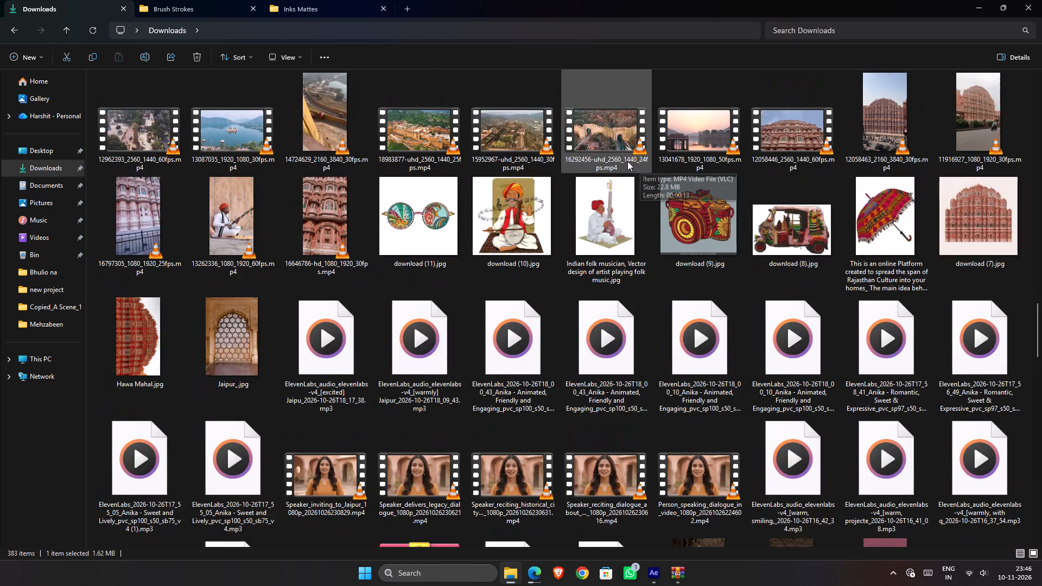
scroll(627, 161, up, 2)
scroll(627, 160, down, 1)
scroll(623, 159, up, 6)
scroll(621, 158, down, 1)
scroll(621, 158, up, 2)
scroll(625, 151, down, 1)
scroll(625, 151, up, 1)
scroll(625, 151, down, 2)
scroll(625, 151, up, 2)
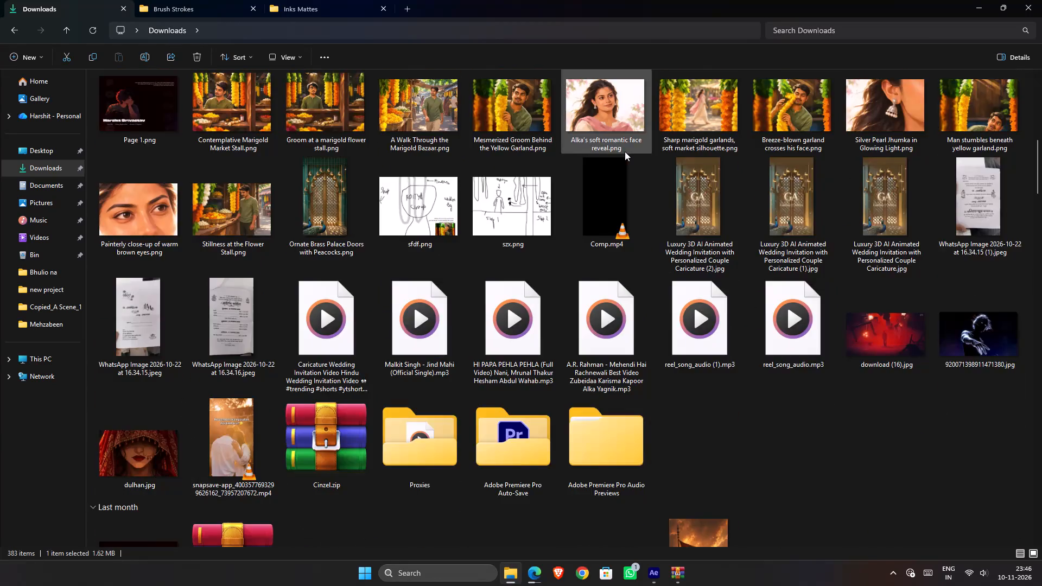
scroll(625, 151, up, 1)
scroll(625, 151, down, 1)
scroll(625, 151, up, 4)
scroll(625, 151, down, 1)
scroll(625, 151, up, 1)
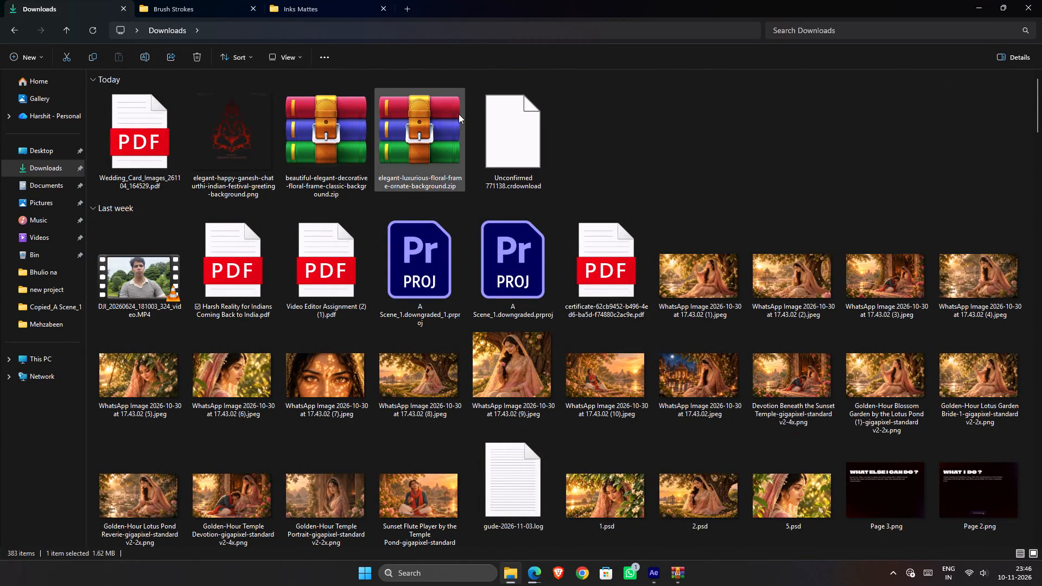
click(459, 114)
shift+click(315, 155)
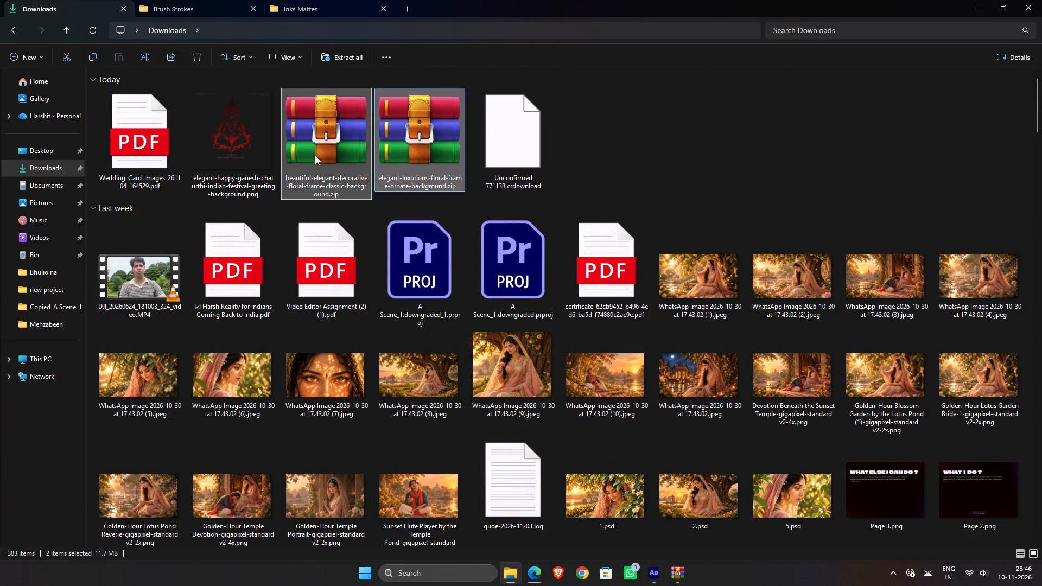
key(shift+Delete)
key(Return)
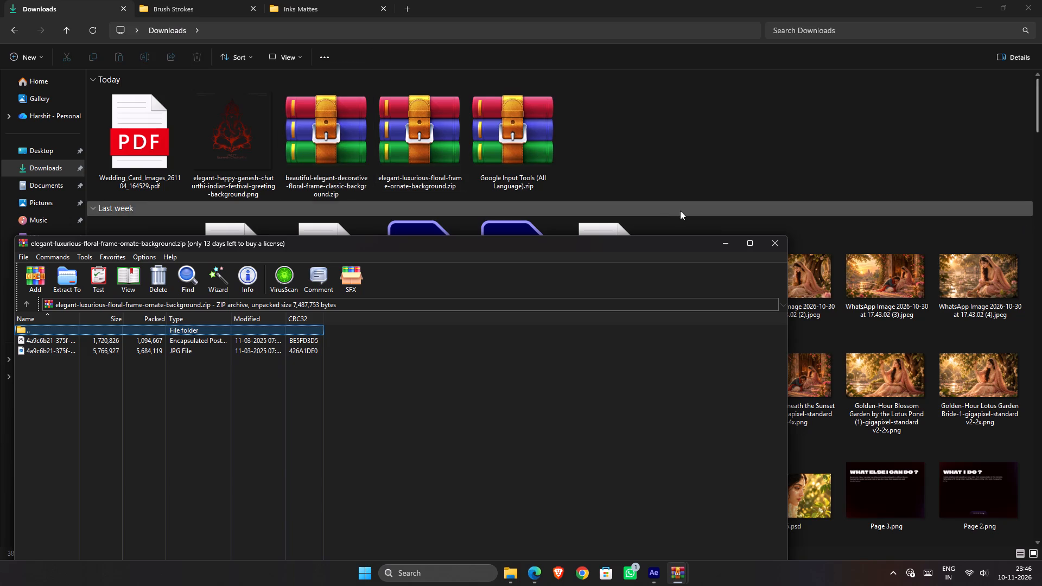
click(767, 246)
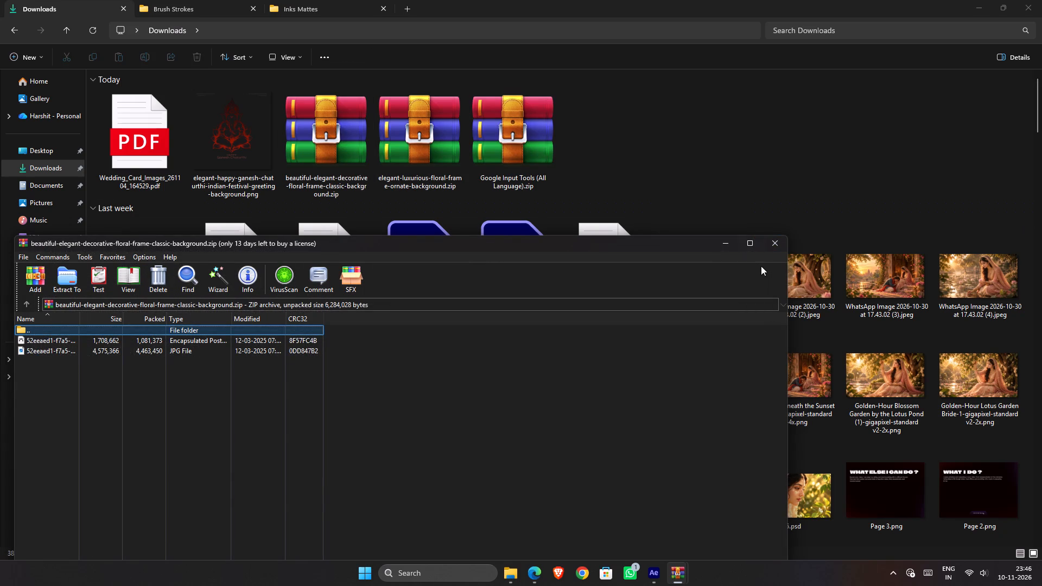
click(772, 249)
click(401, 128)
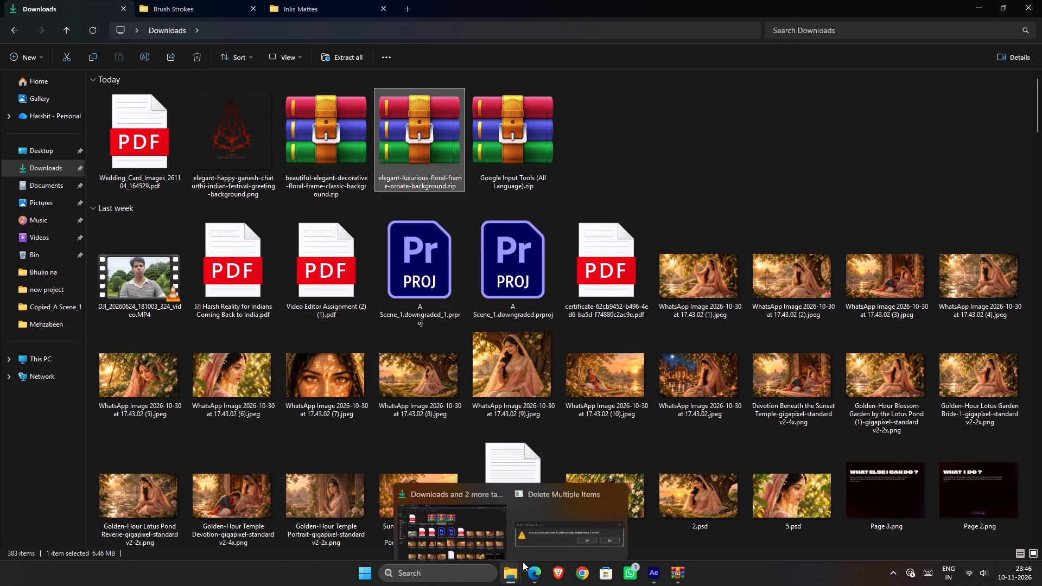
click(567, 514)
click(569, 294)
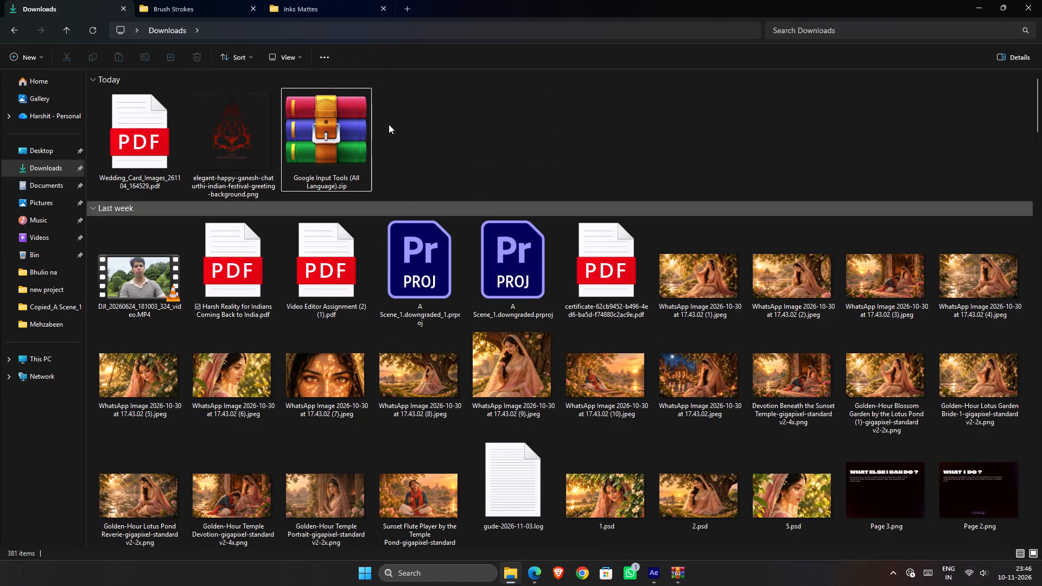
Open Google Input Tools (All Language).zip and extract GoogleInputHindi.exe into the Downloads folder.
double_click(343, 125)
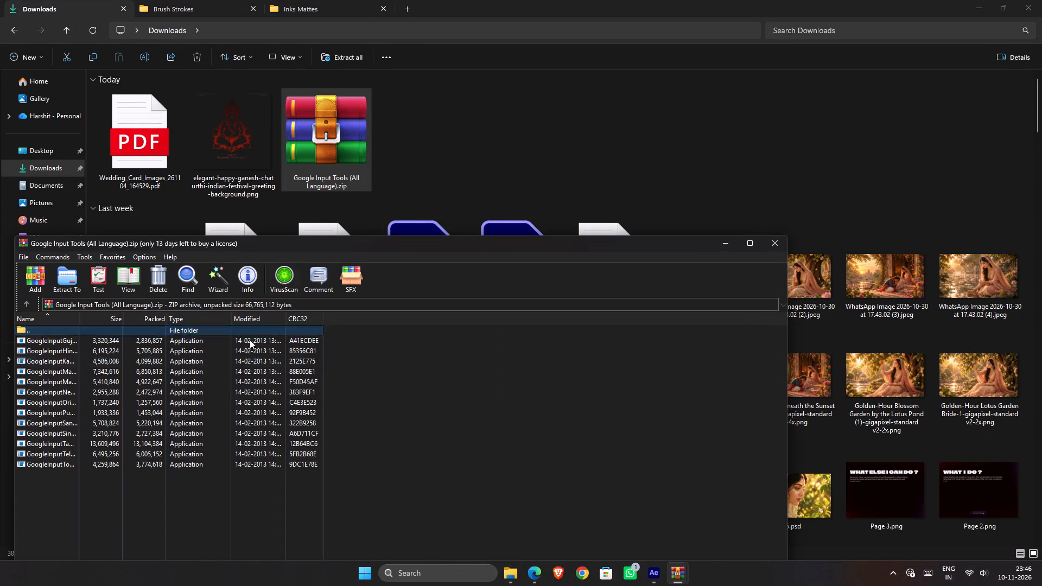
click(75, 352)
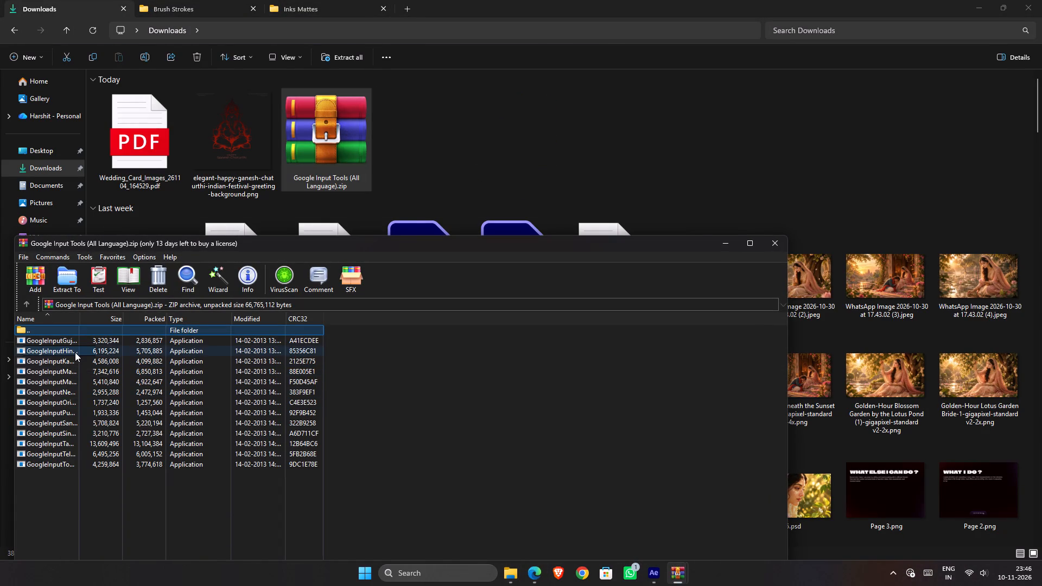
drag(56, 349, 87, 347)
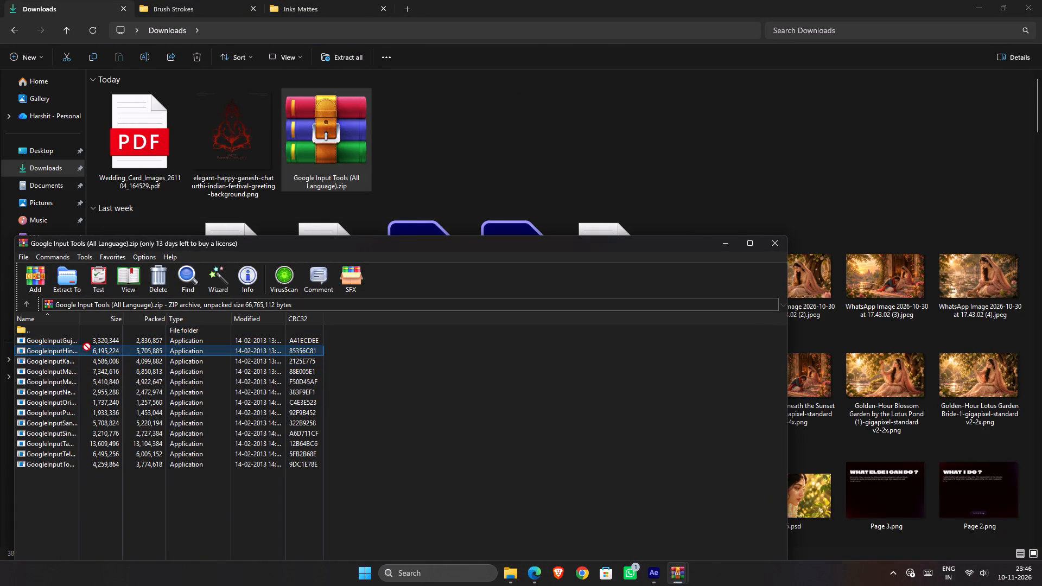
drag(87, 347, 548, 153)
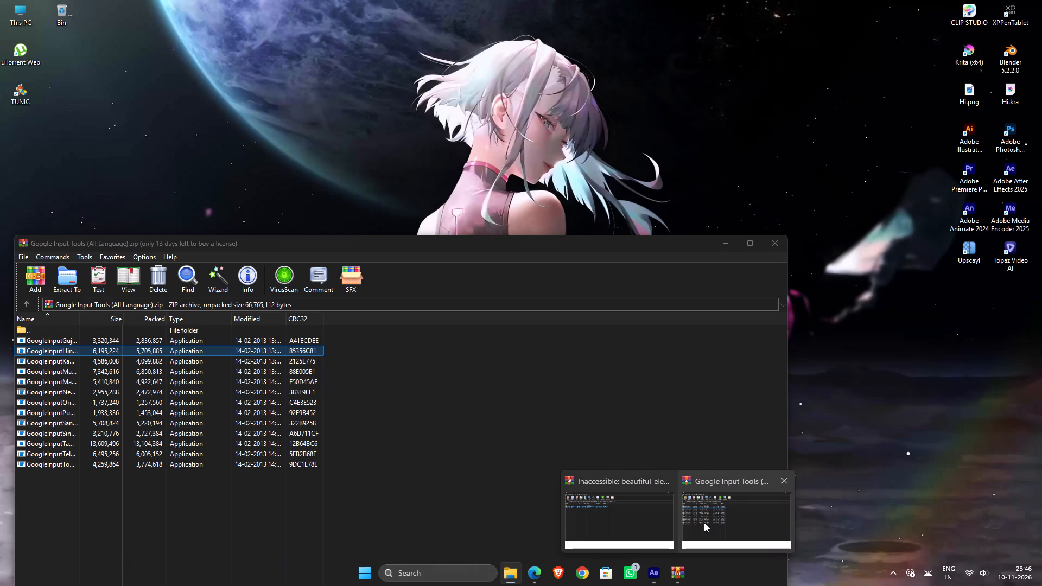
Check the language installers in the Google Input Tools archive and extract GoogleInputSanskrit.exe into the Downloads folder.
click(704, 523)
click(63, 358)
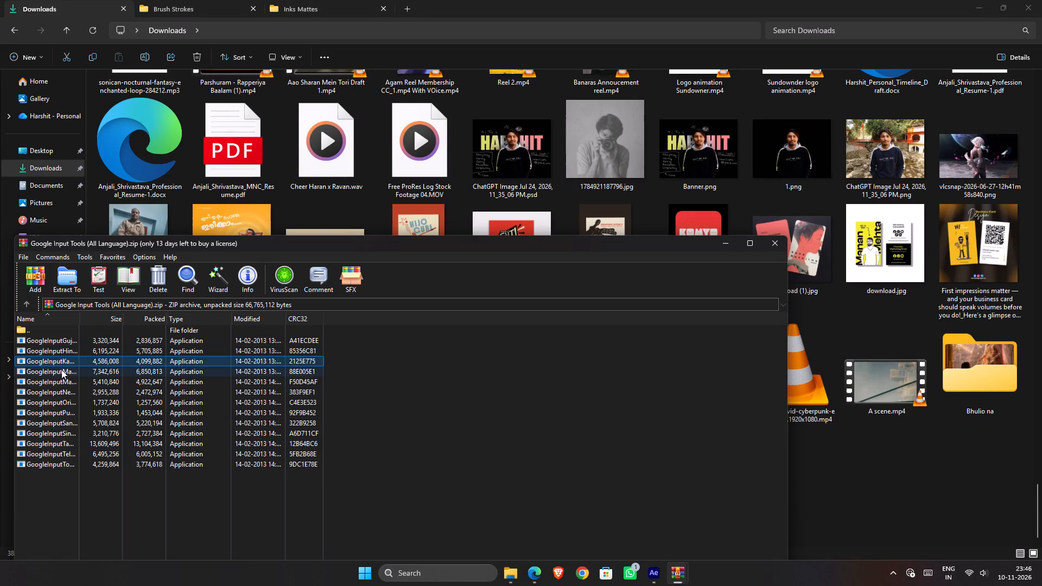
click(61, 370)
click(65, 384)
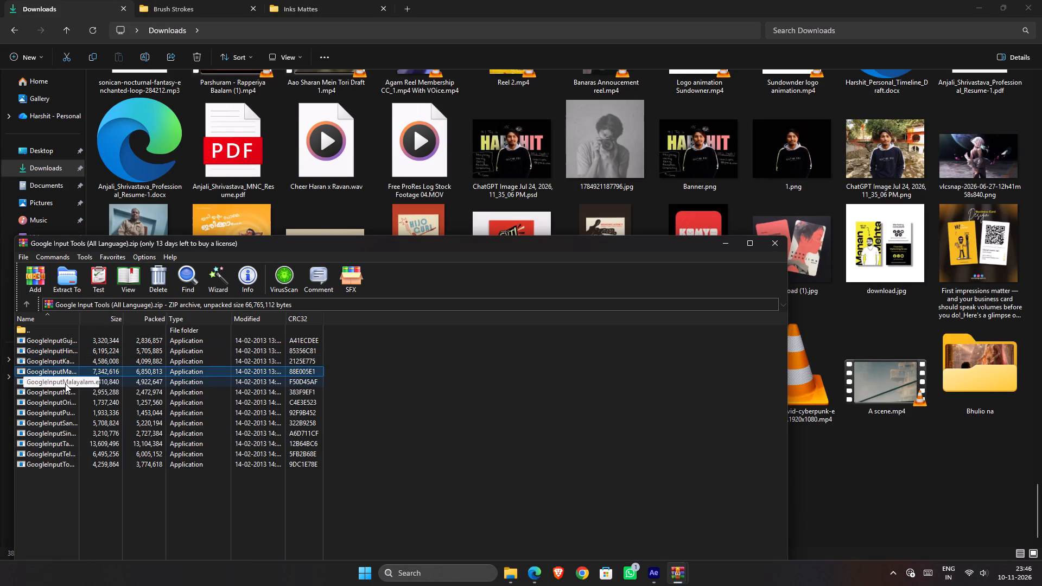
click(63, 415)
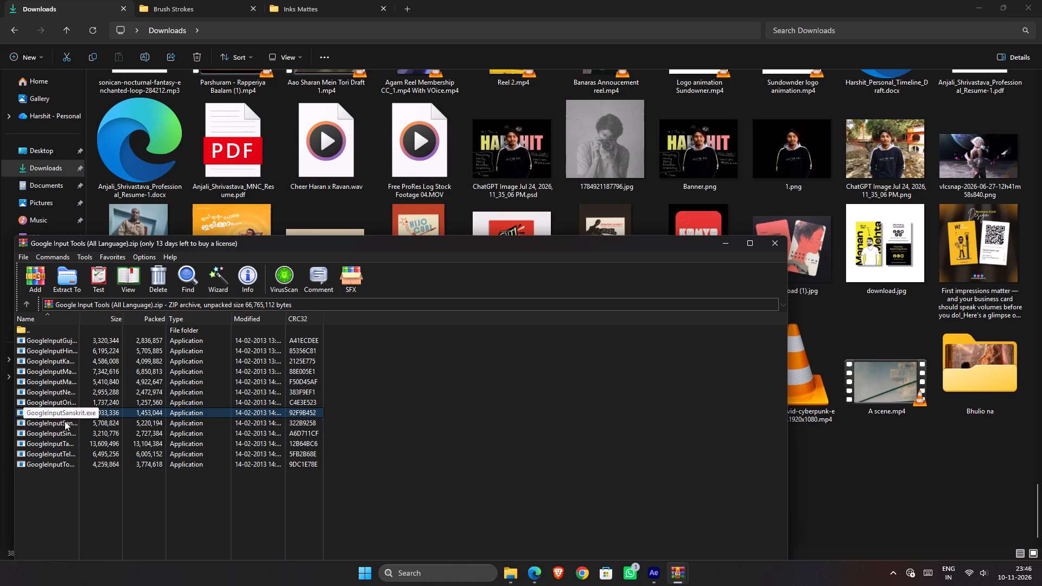
click(66, 423)
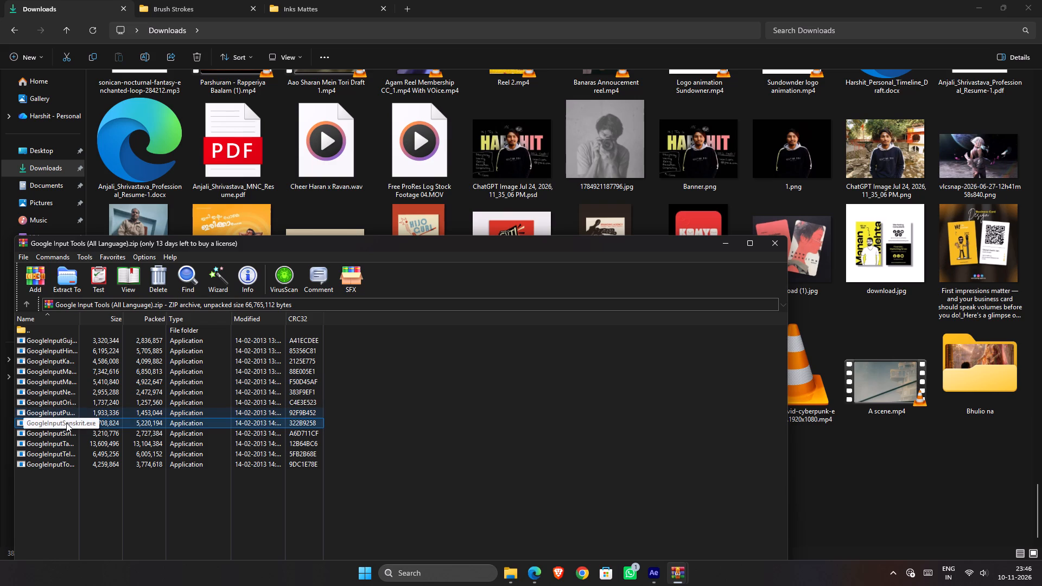
drag(60, 421, 842, 494)
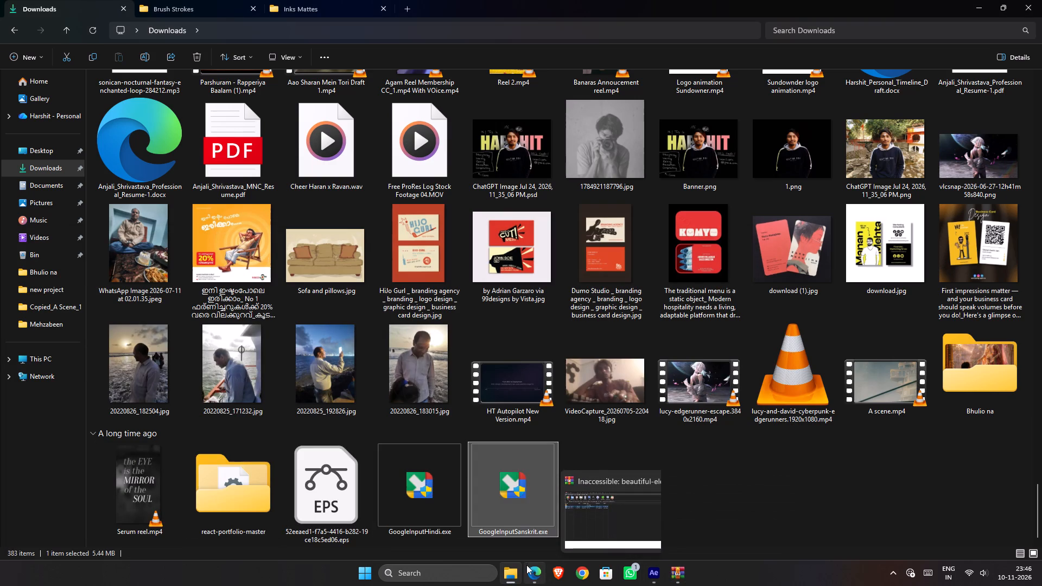
Extract GoogleInputTools.exe from the Google Input Tools archive into the Downloads folder and close the archive.
click(687, 575)
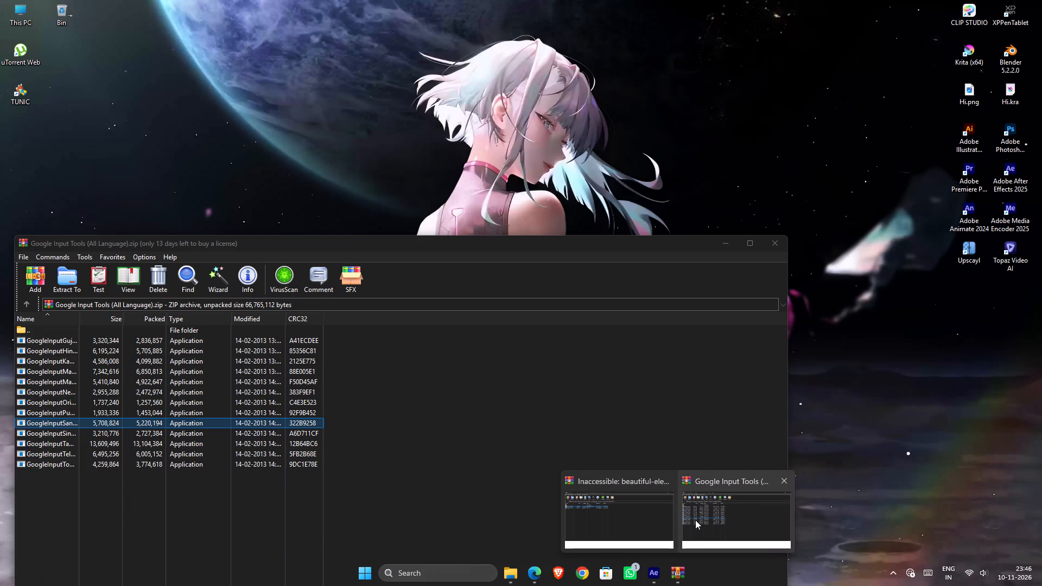
click(664, 481)
click(666, 503)
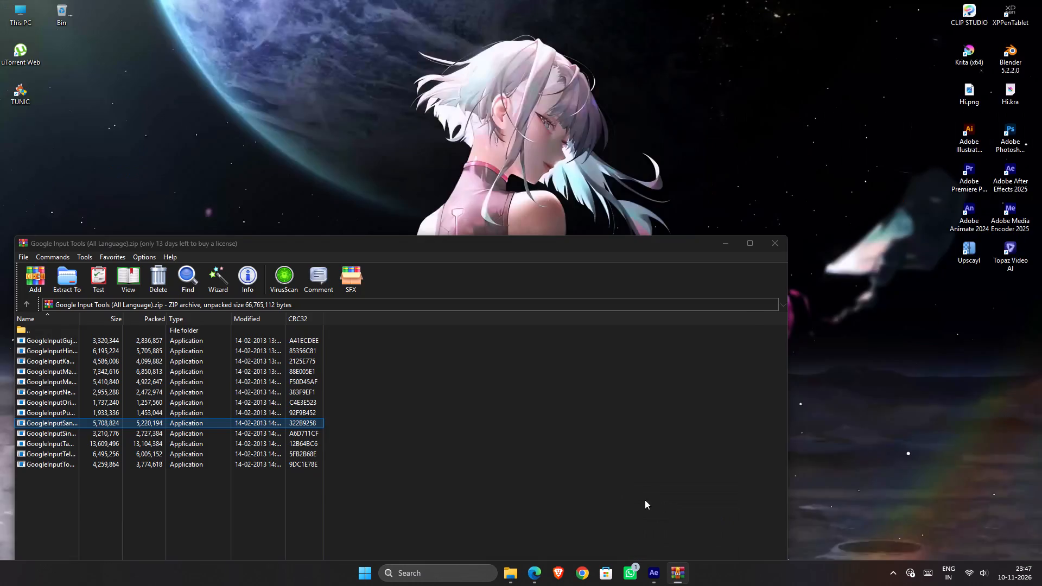
click(43, 431)
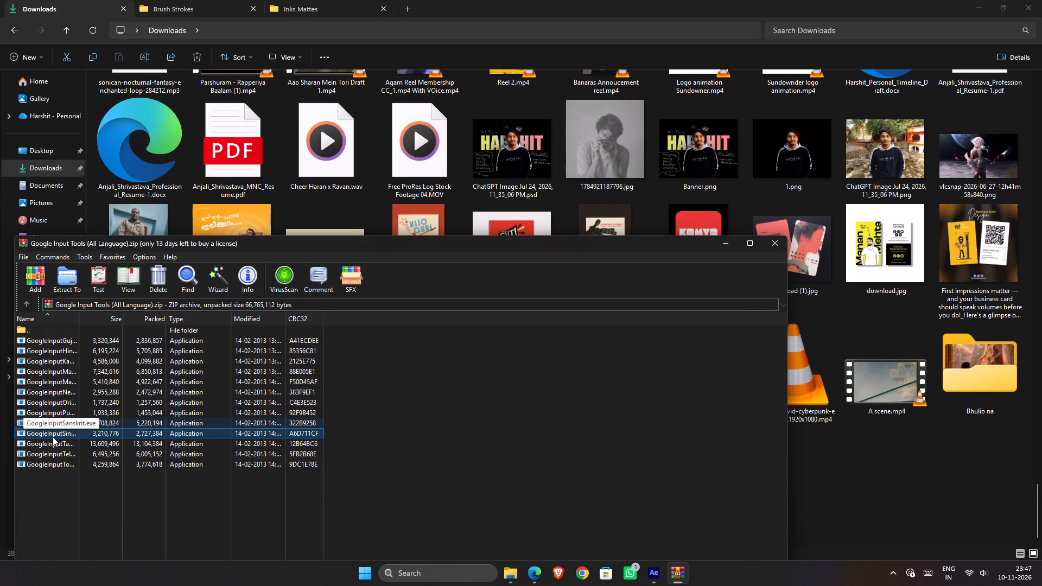
click(53, 437)
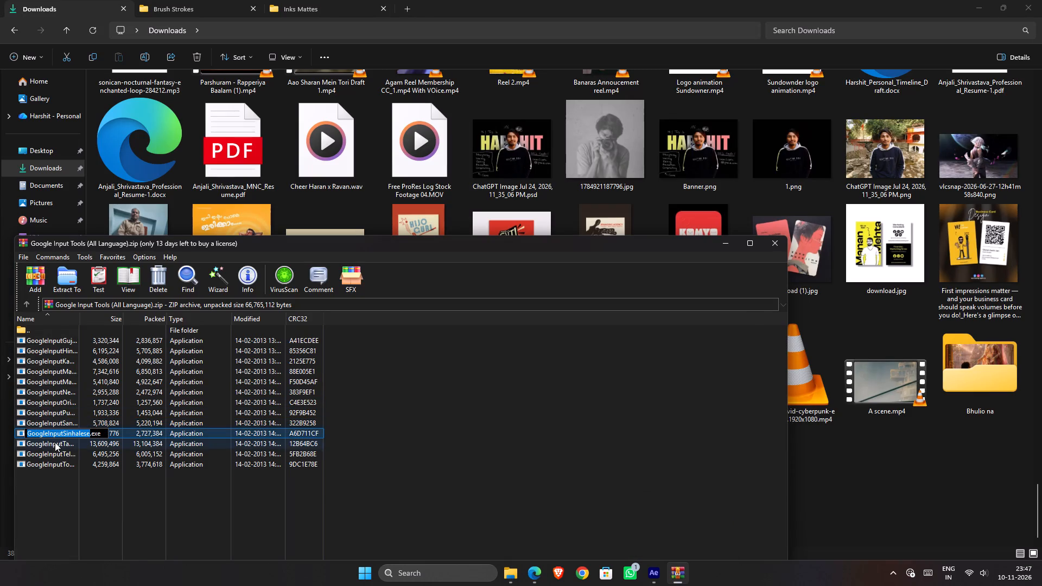
click(55, 442)
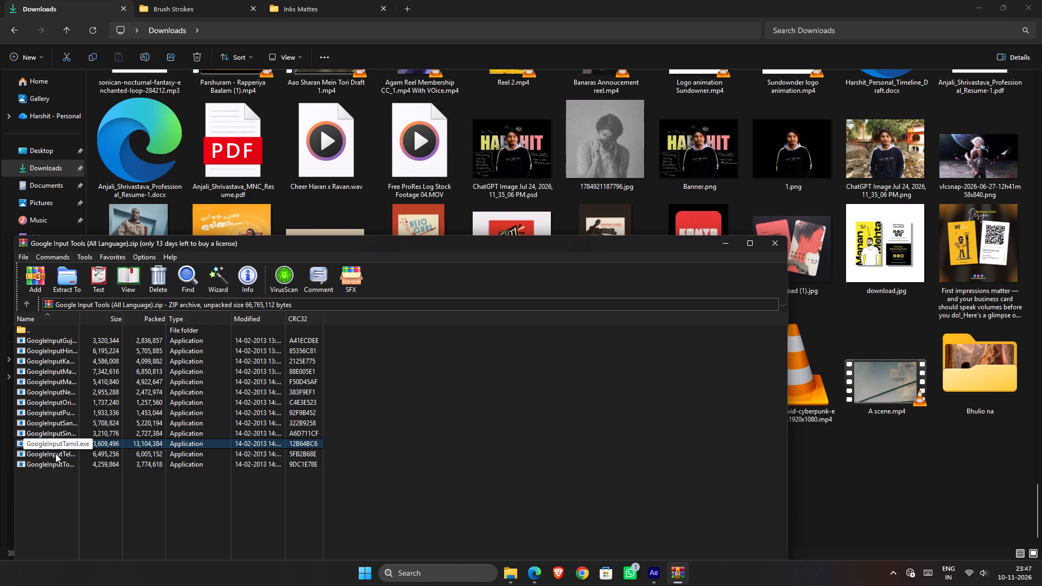
click(55, 454)
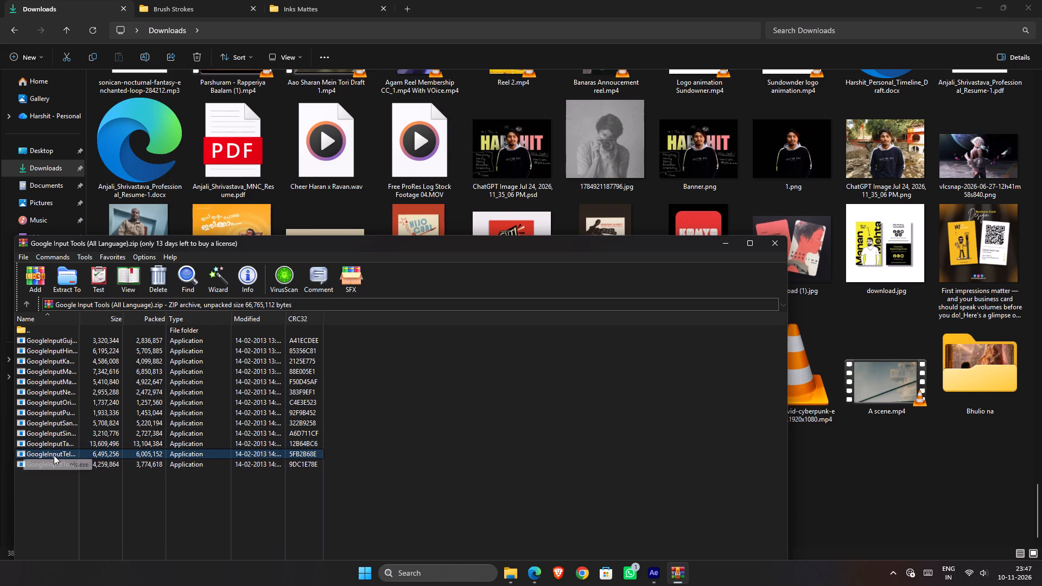
click(56, 463)
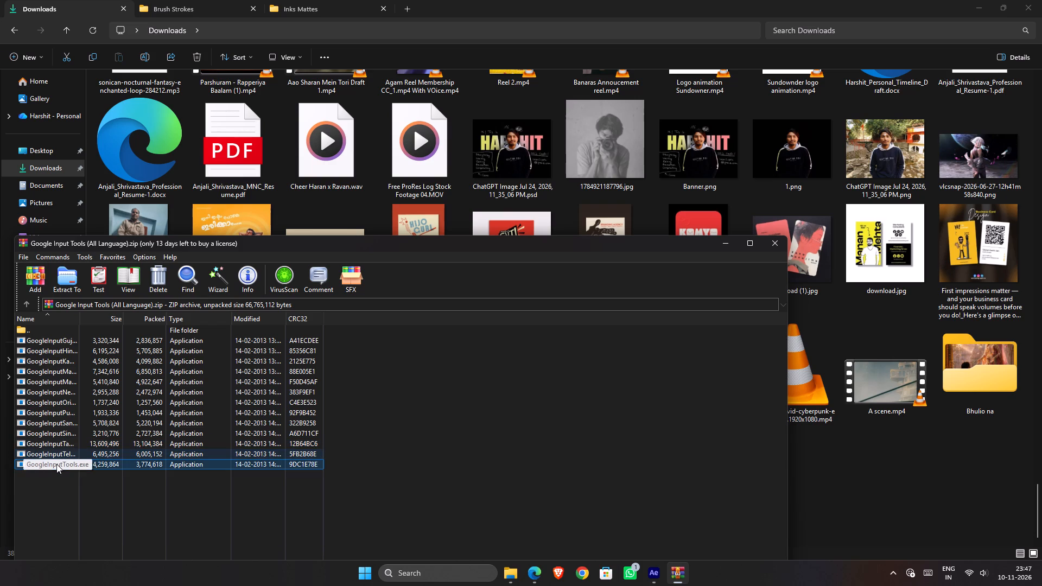
drag(56, 464, 122, 476)
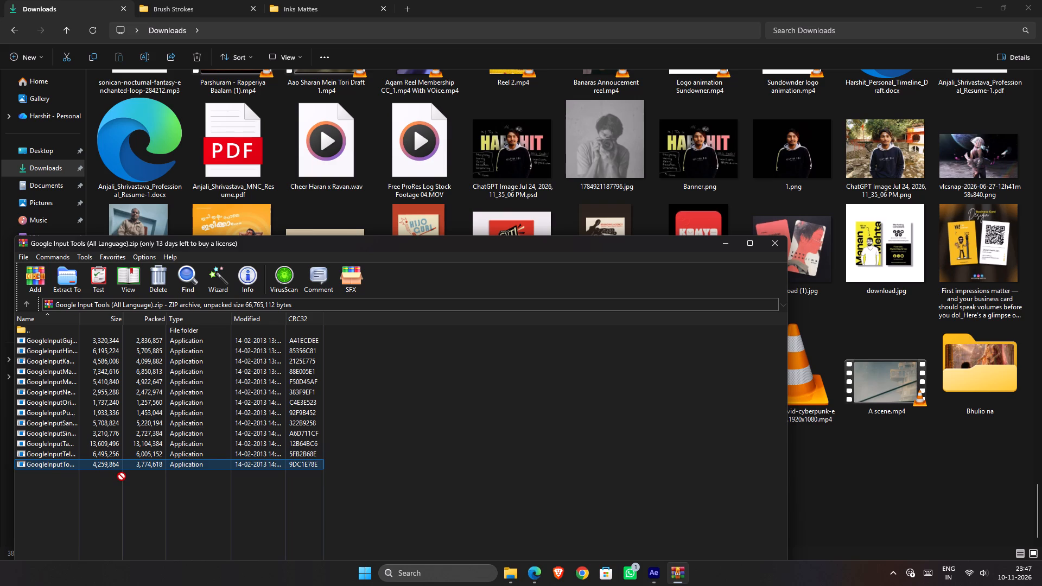
drag(122, 476, 894, 523)
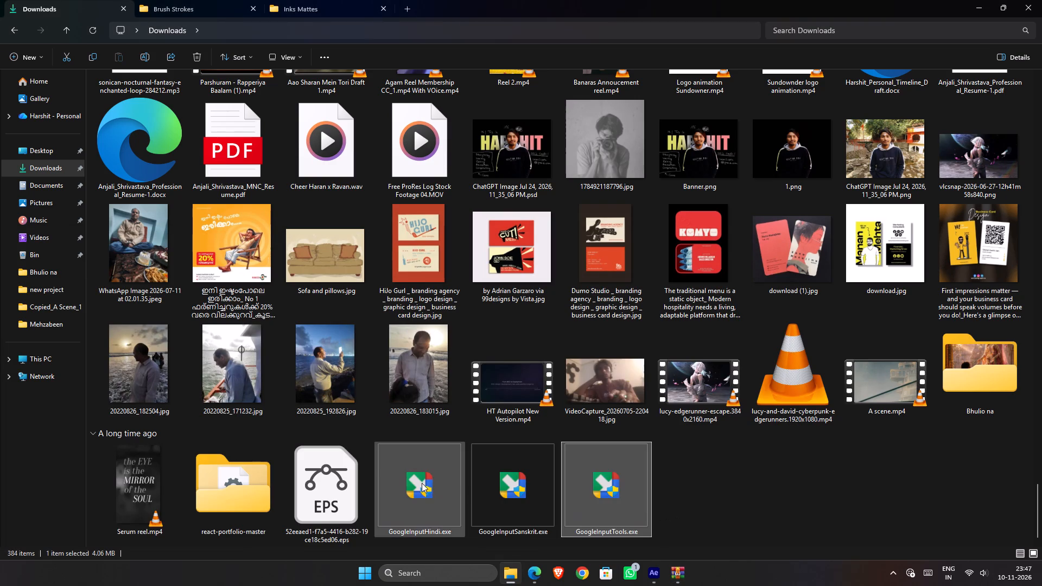
click(720, 521)
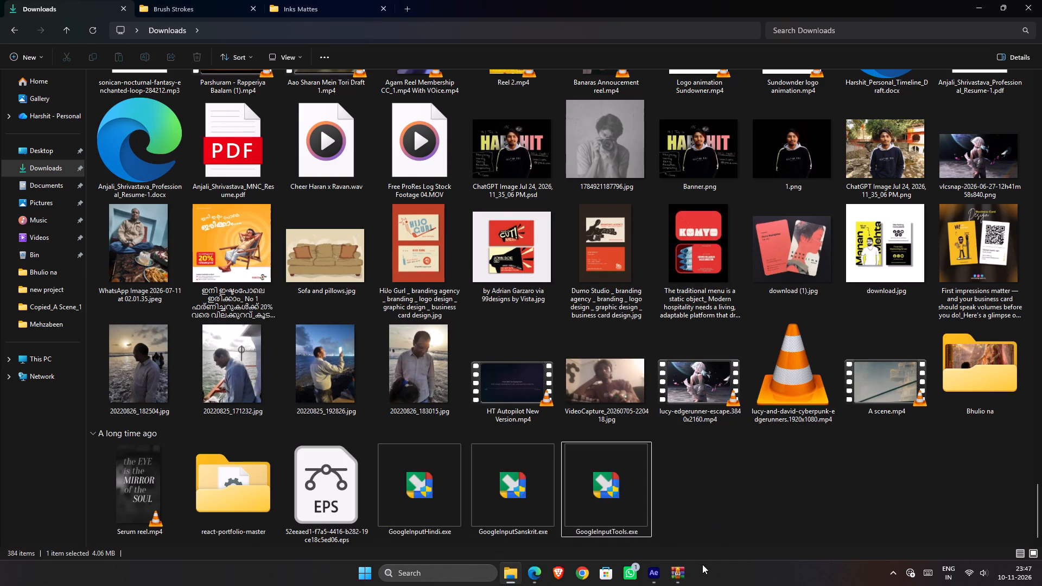
click(687, 569)
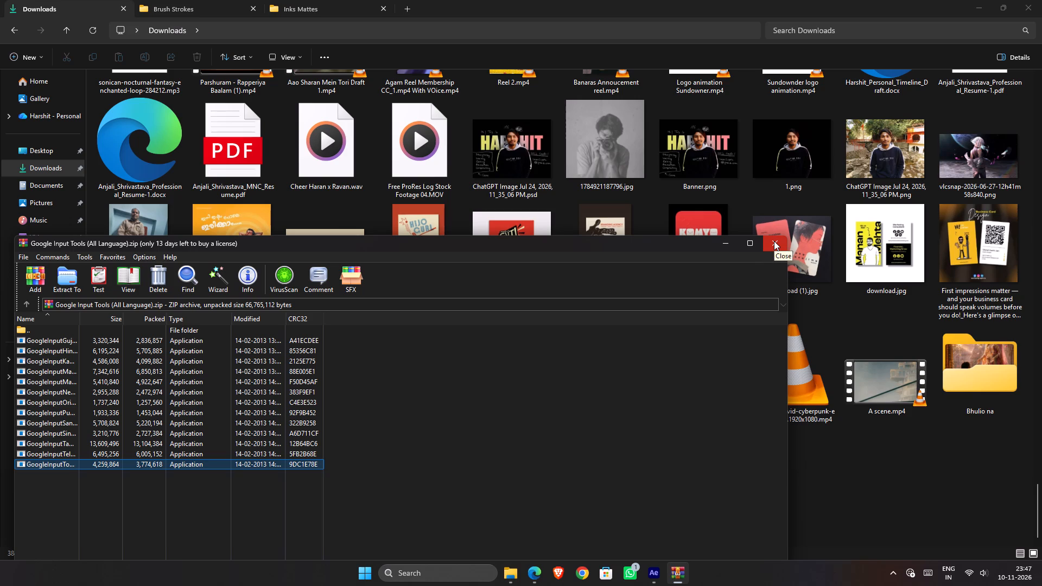
click(774, 241)
Move the GoogleInputHindi, GoogleInputSanskrit and GoogleInputTools installers from Downloads to the Assets folder on PC (E:).
drag(709, 499, 396, 499)
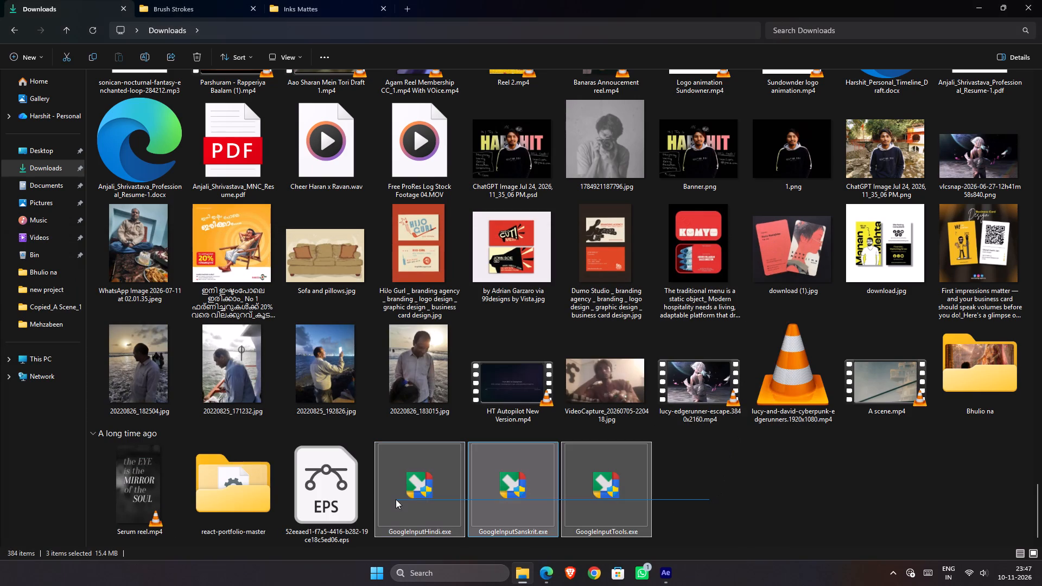
drag(396, 499, 742, 503)
drag(742, 503, 378, 504)
key(ctrl+x)
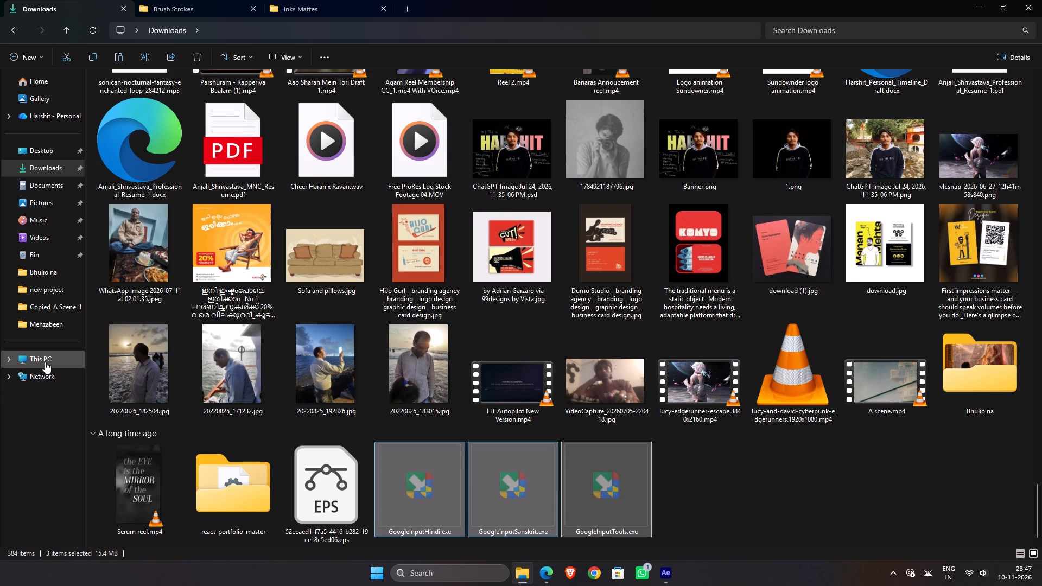
click(45, 362)
double_click(454, 105)
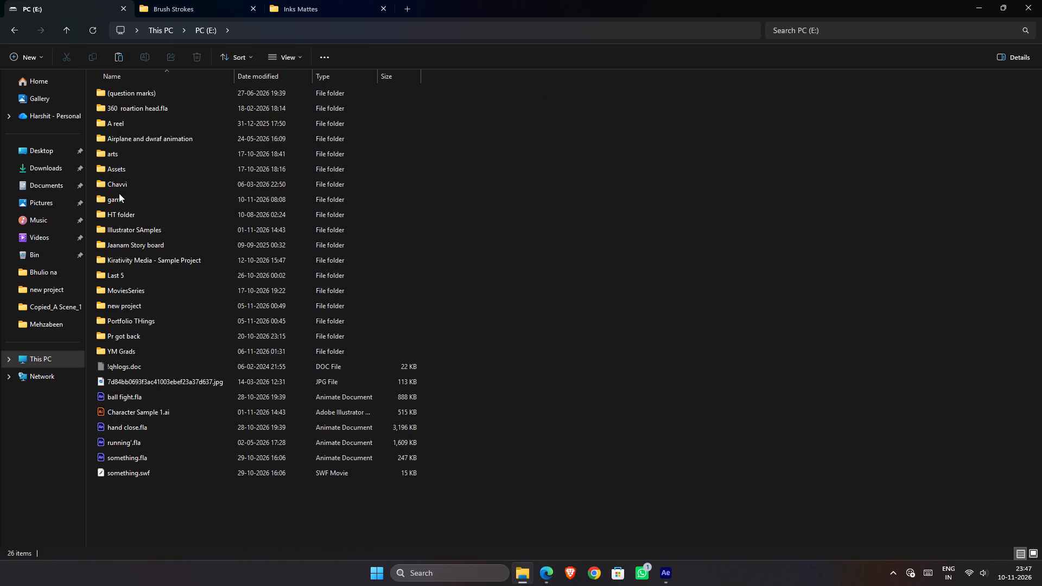
double_click(128, 173)
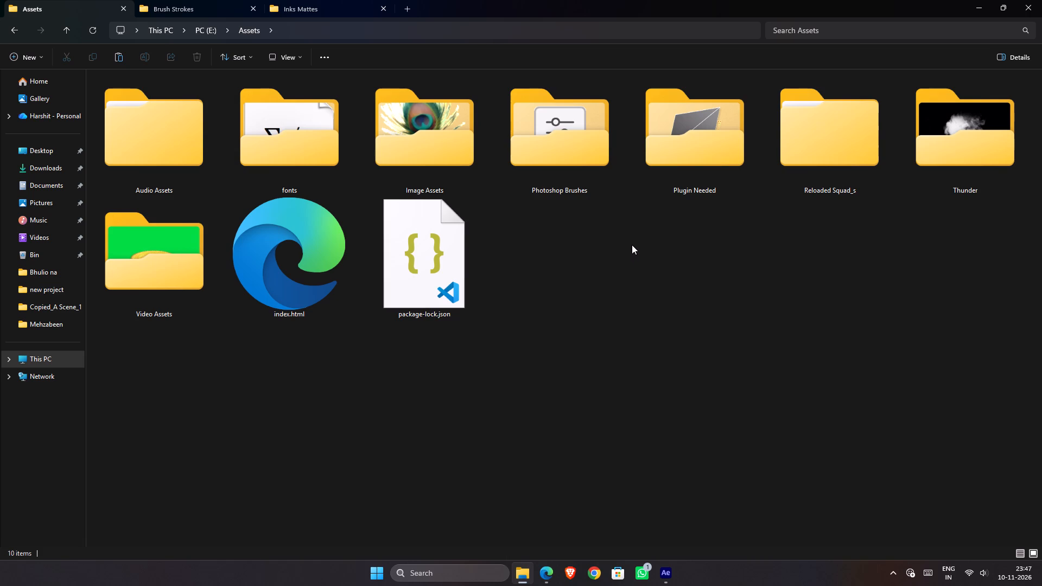
key(ctrl+v)
click(705, 415)
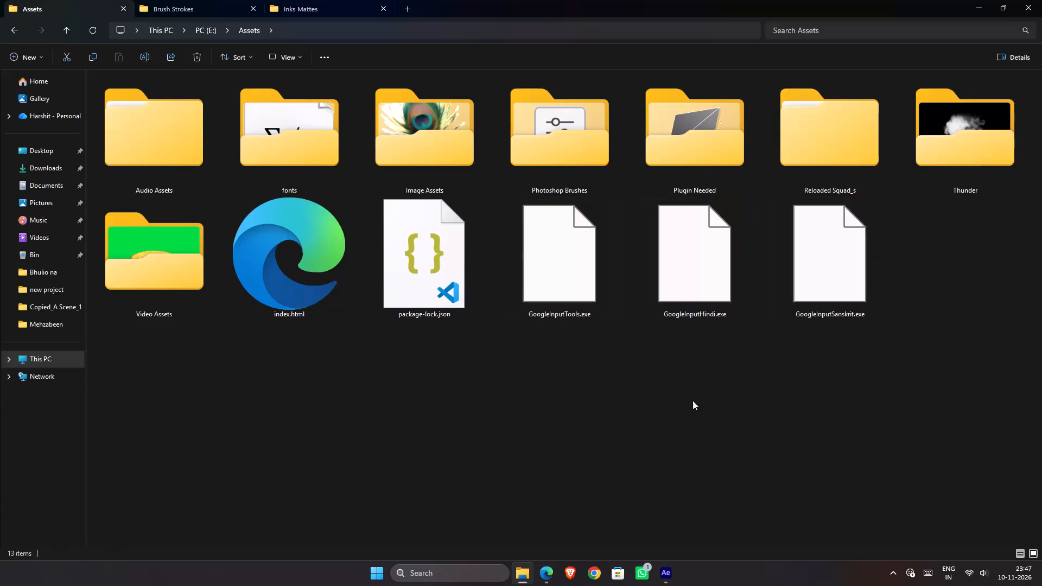
Launch the GoogleInputHindi.exe installer from the Assets folder.
double_click(717, 280)
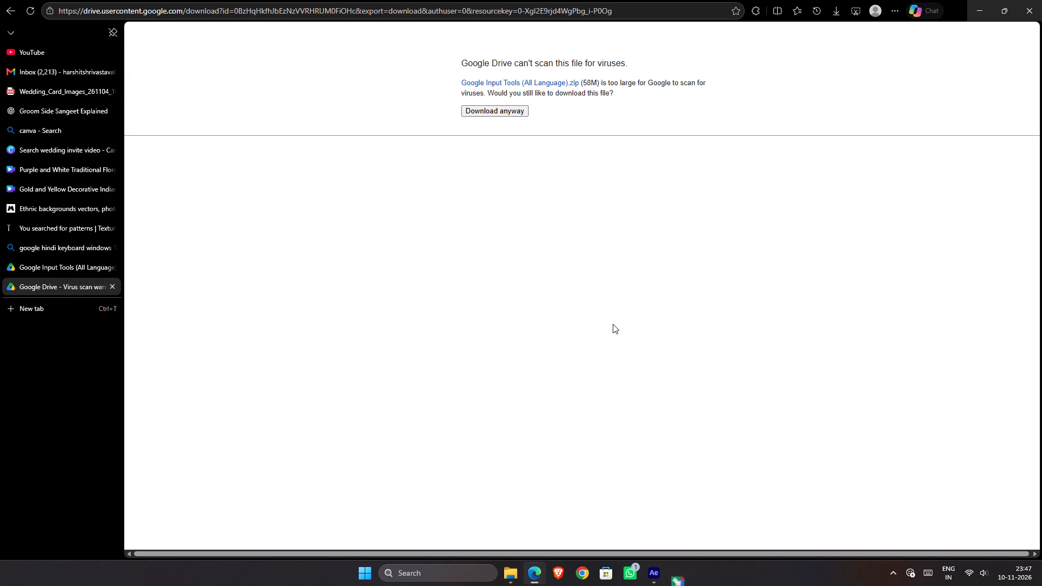
Close the two Google Drive tabs and the Google Hindi keyboard search tab in the browser.
double_click(88, 286)
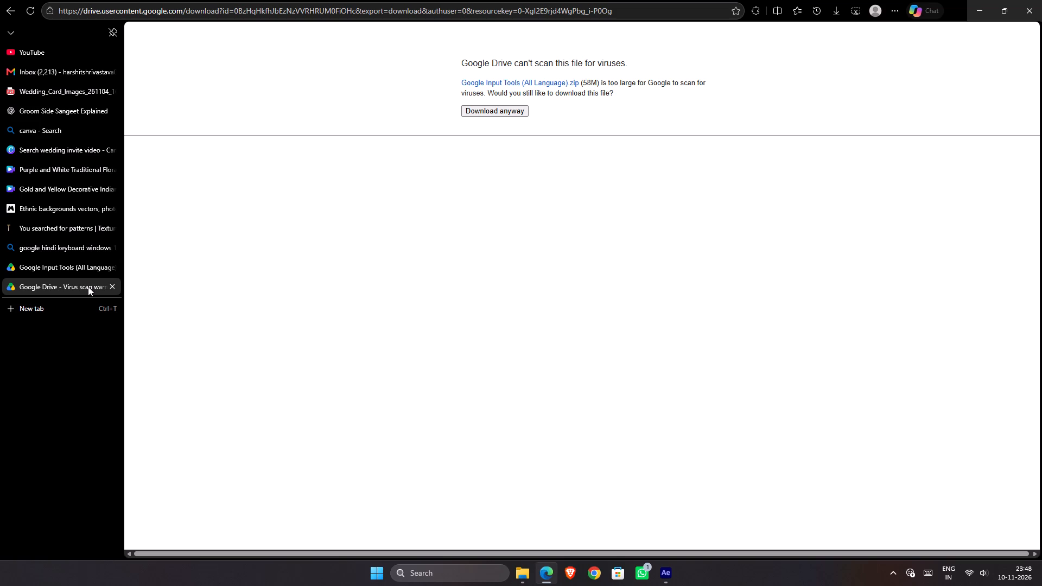
double_click(92, 284)
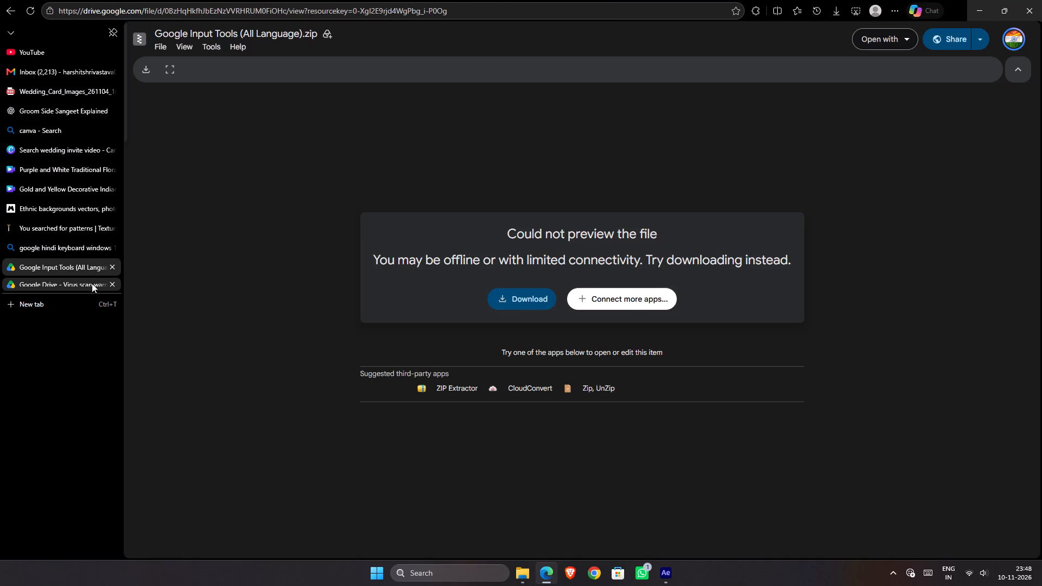
double_click(92, 272)
double_click(87, 249)
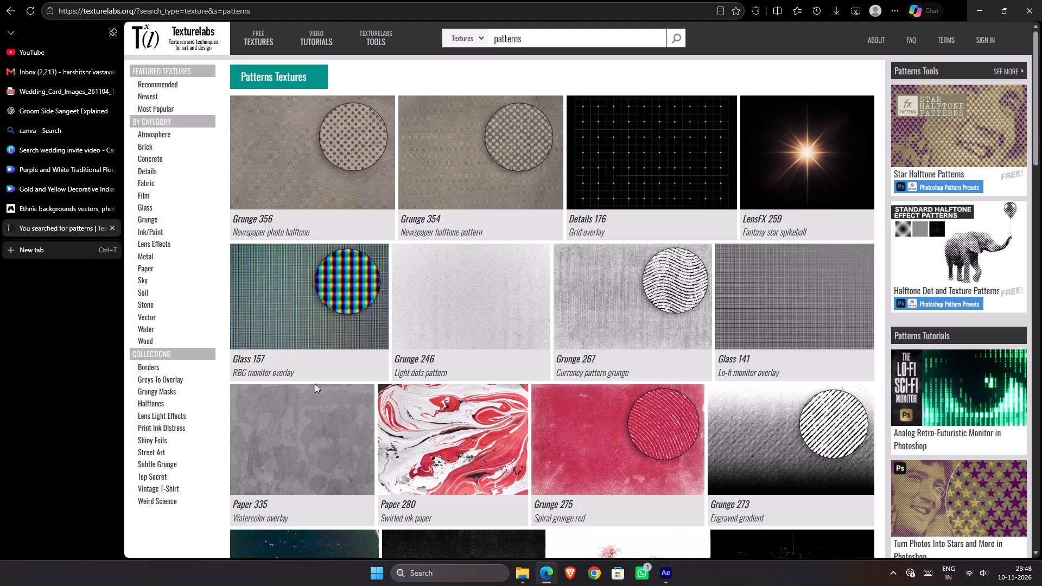
Run the GoogleInputTools.exe, GoogleInputHindi.exe and GoogleInputSanskrit.exe installers from the Assets folder on PC (E:).
click(519, 572)
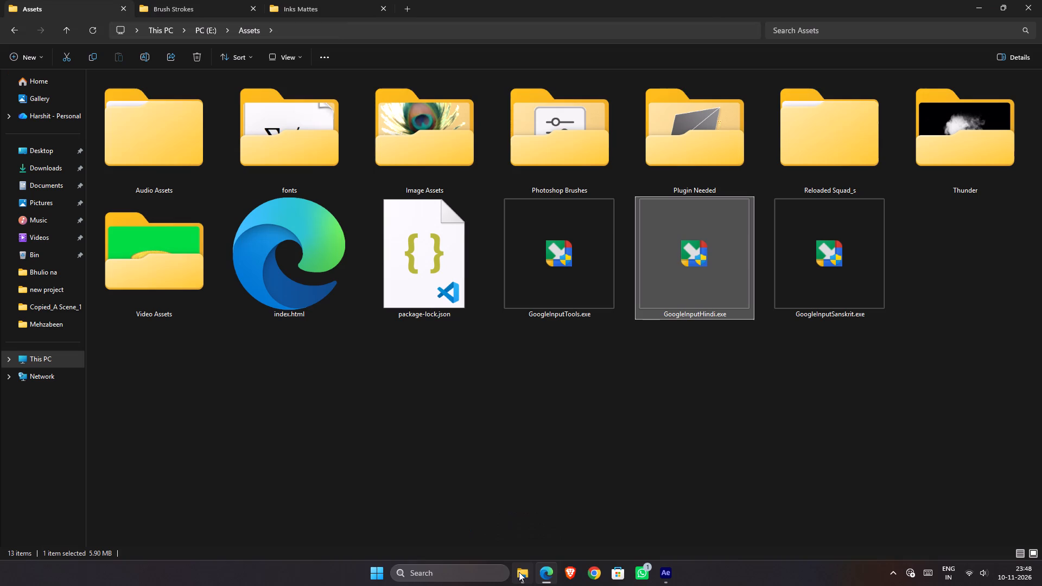
double_click(591, 280)
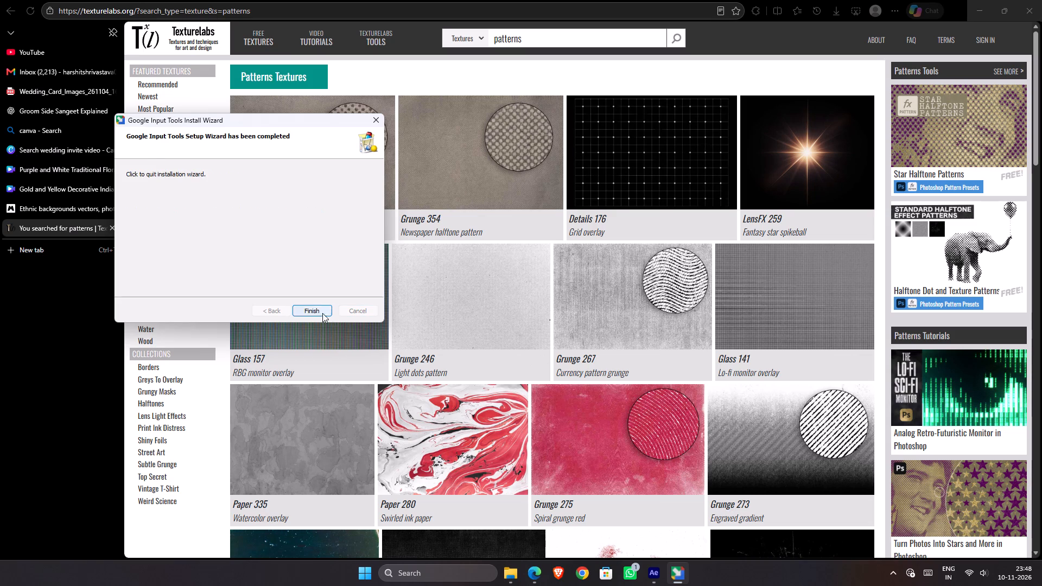
click(530, 570)
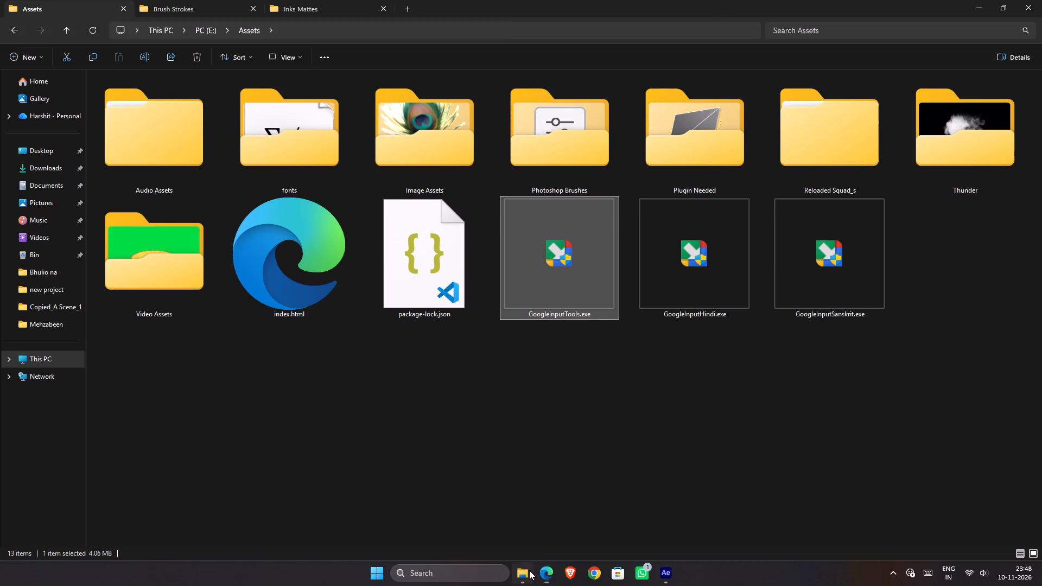
double_click(682, 304)
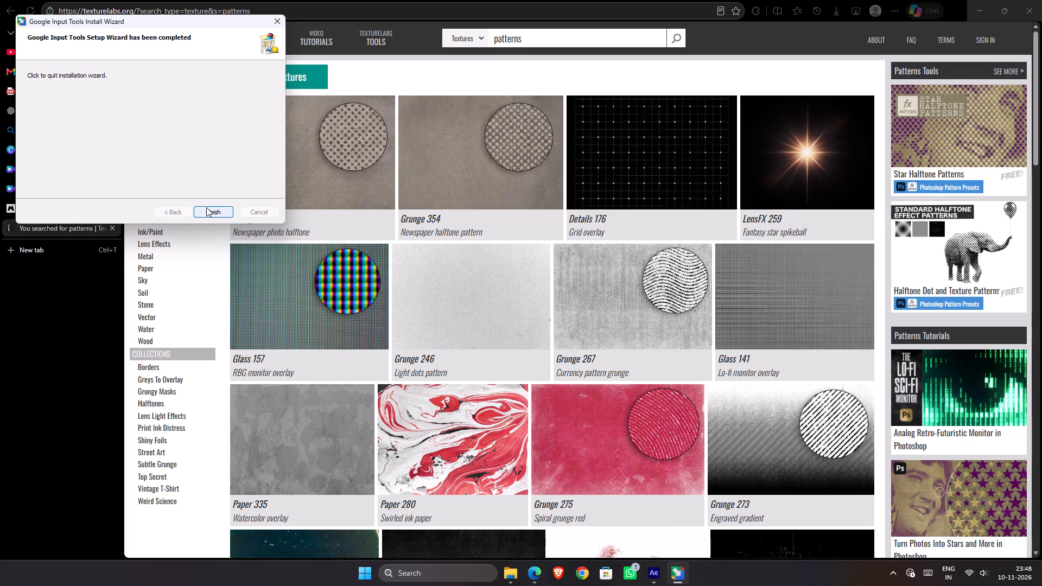
click(519, 576)
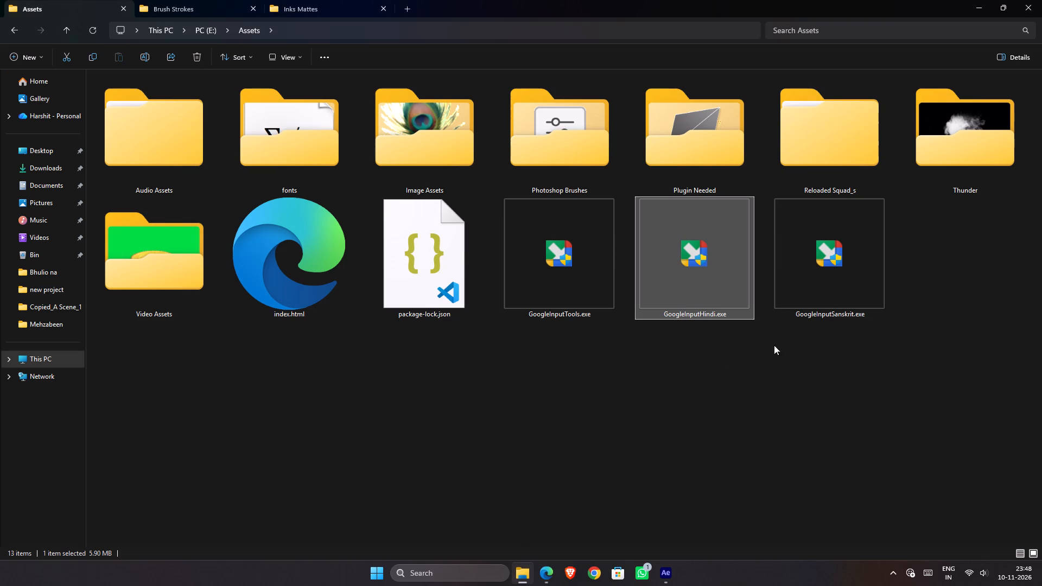
double_click(831, 304)
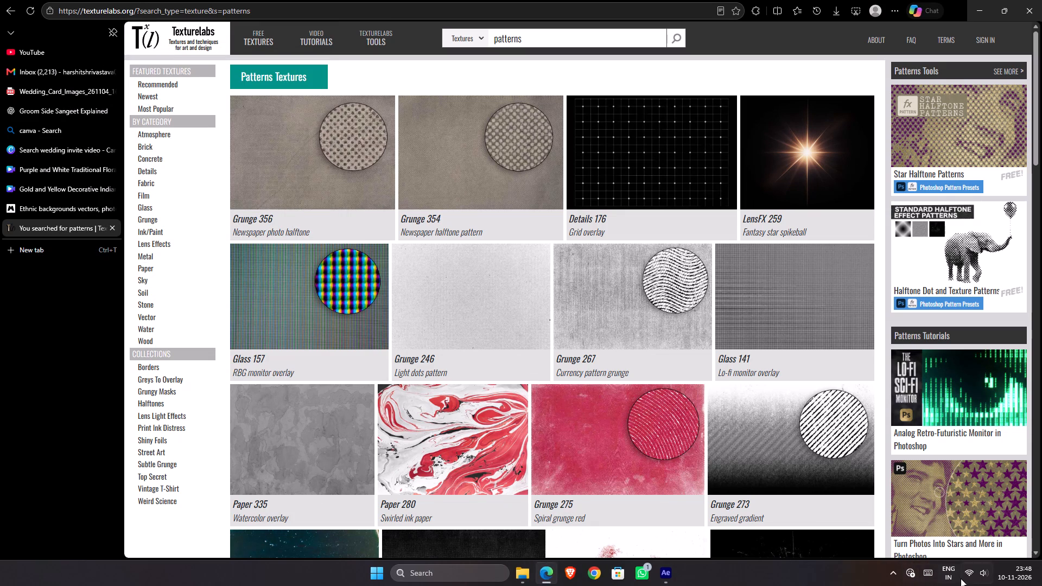
Switch to After Effects and set the keyboard layout to Hindi from Google Input Tools.
click(672, 568)
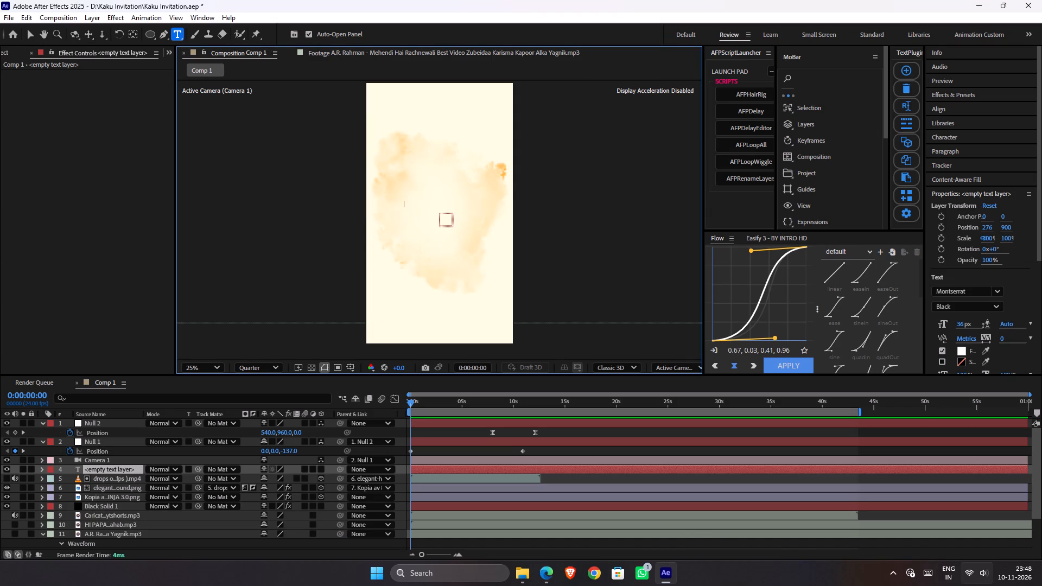
click(944, 573)
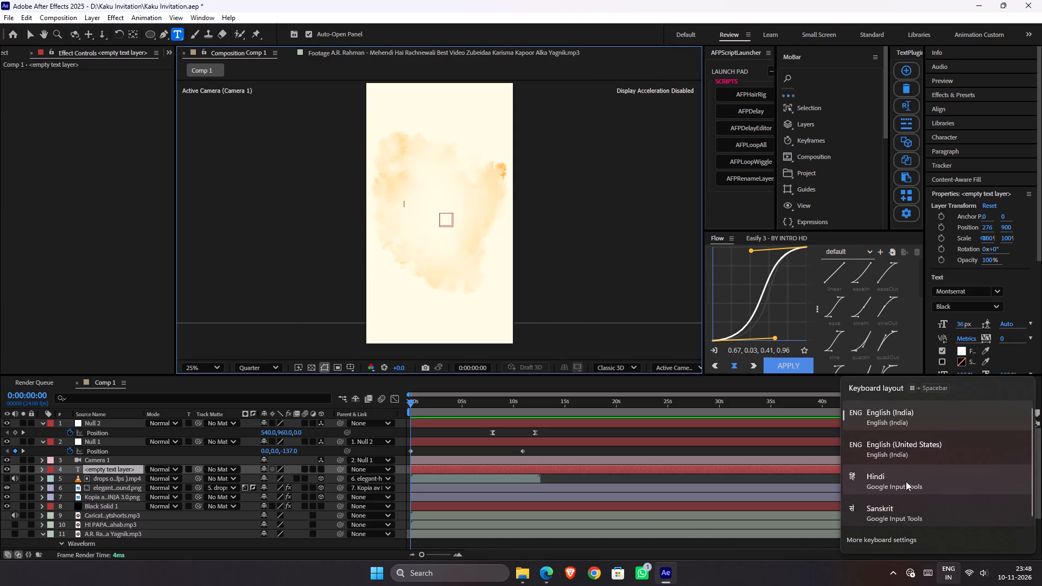
click(906, 481)
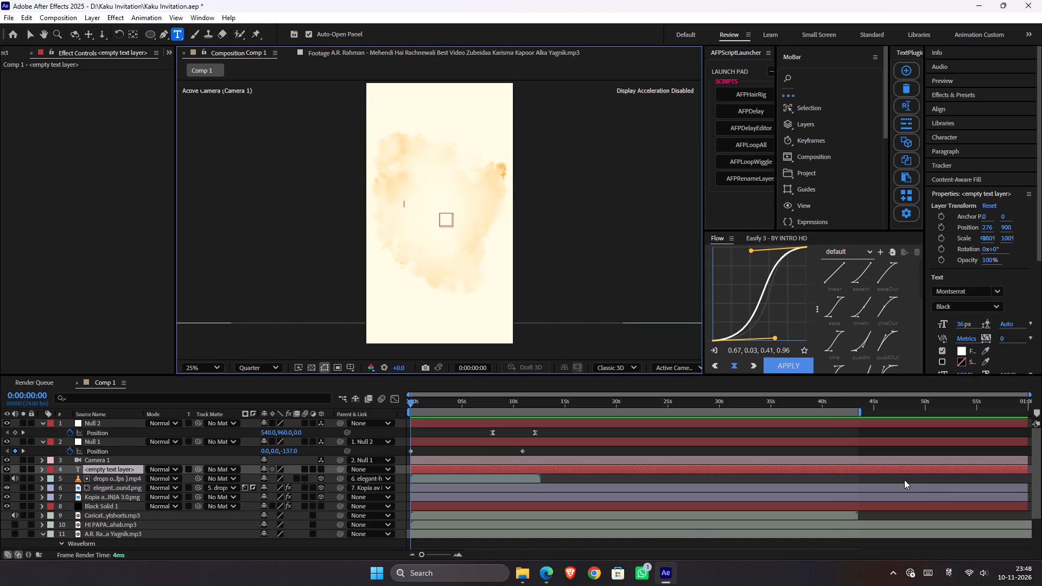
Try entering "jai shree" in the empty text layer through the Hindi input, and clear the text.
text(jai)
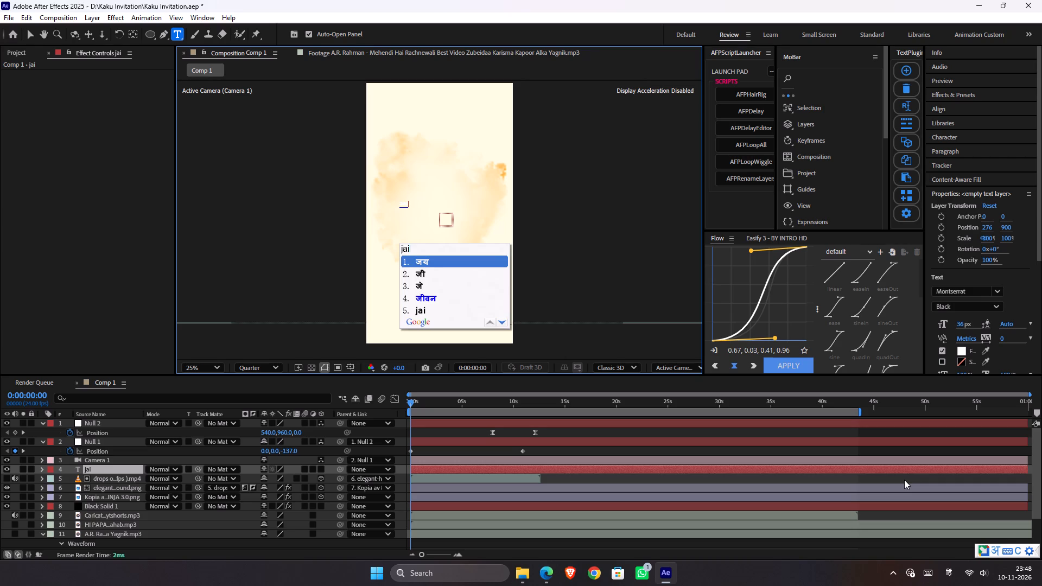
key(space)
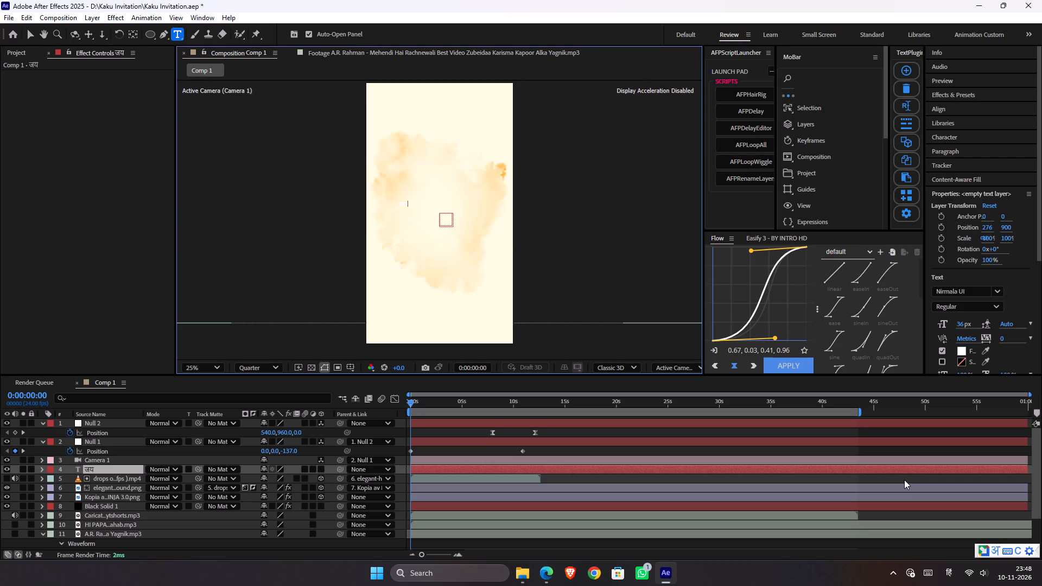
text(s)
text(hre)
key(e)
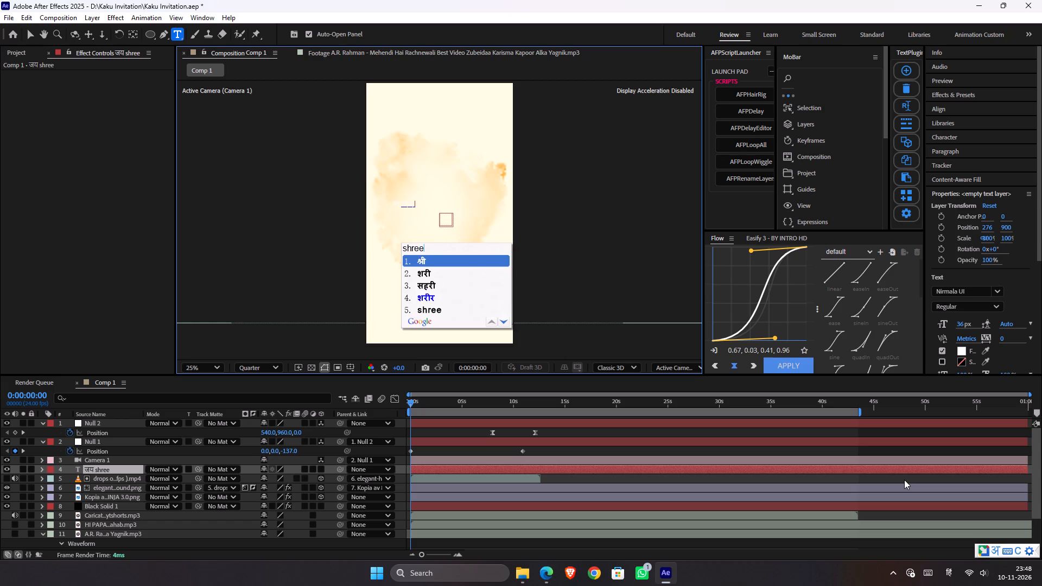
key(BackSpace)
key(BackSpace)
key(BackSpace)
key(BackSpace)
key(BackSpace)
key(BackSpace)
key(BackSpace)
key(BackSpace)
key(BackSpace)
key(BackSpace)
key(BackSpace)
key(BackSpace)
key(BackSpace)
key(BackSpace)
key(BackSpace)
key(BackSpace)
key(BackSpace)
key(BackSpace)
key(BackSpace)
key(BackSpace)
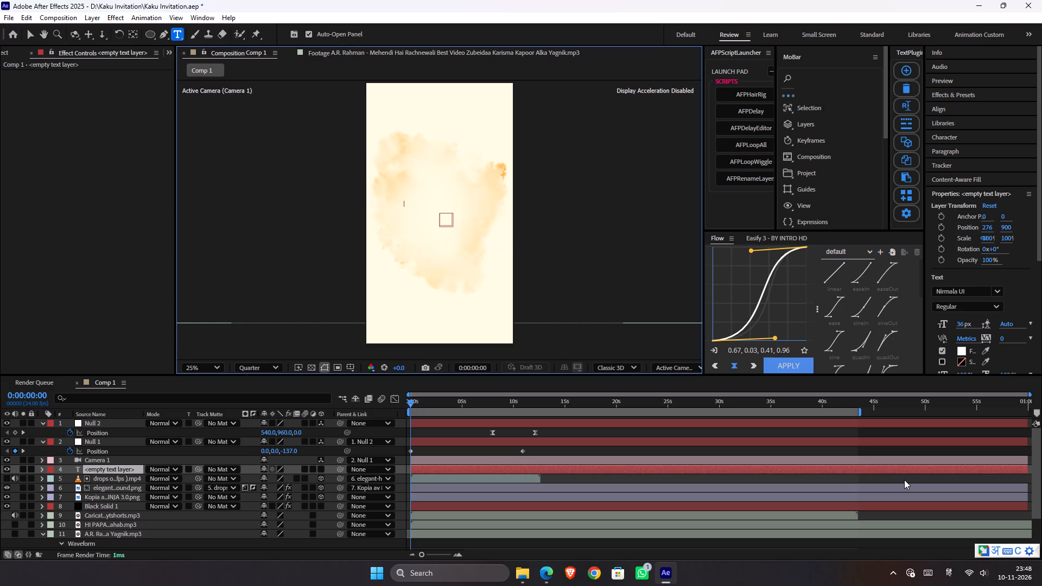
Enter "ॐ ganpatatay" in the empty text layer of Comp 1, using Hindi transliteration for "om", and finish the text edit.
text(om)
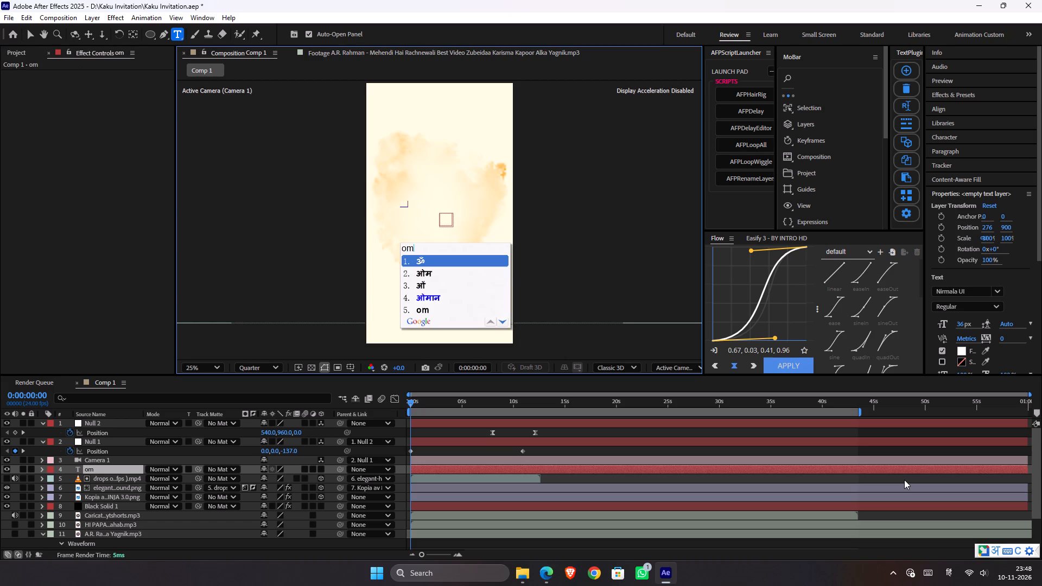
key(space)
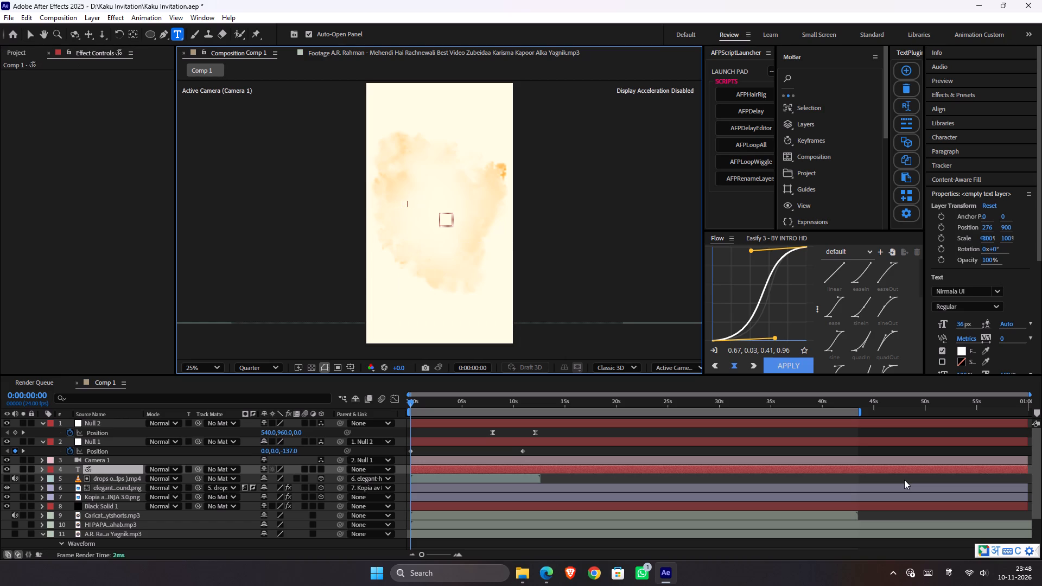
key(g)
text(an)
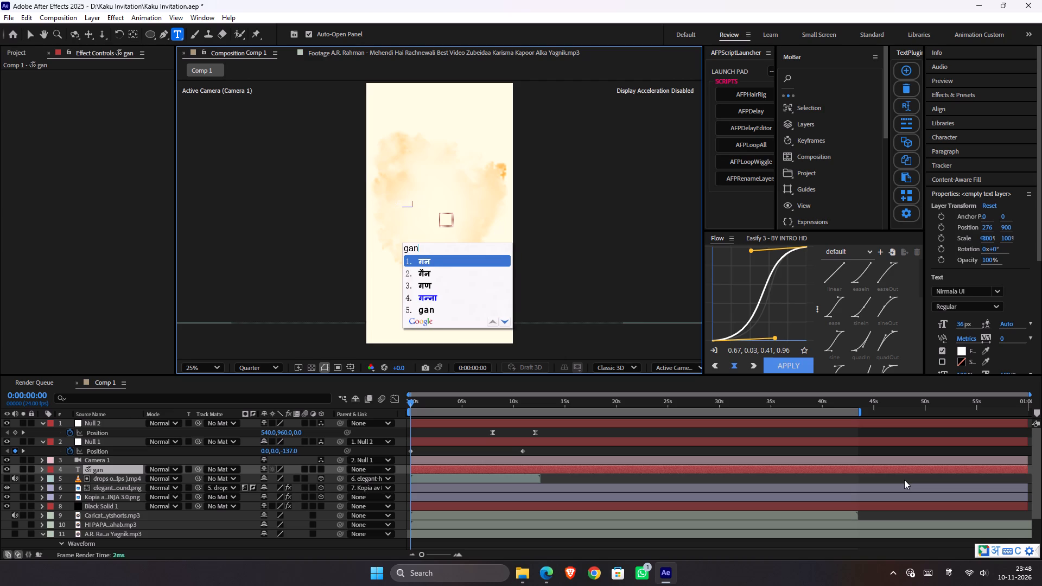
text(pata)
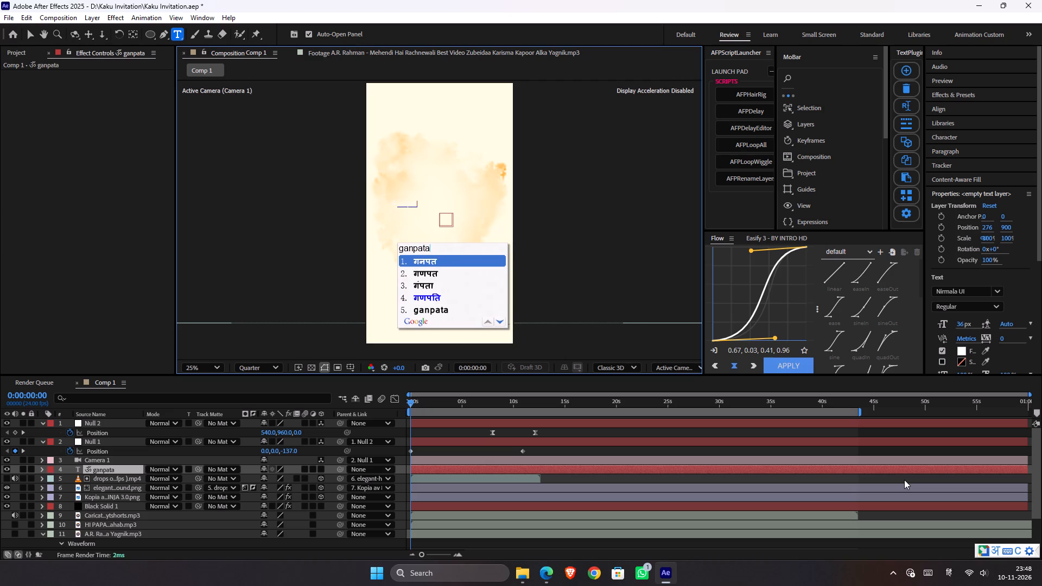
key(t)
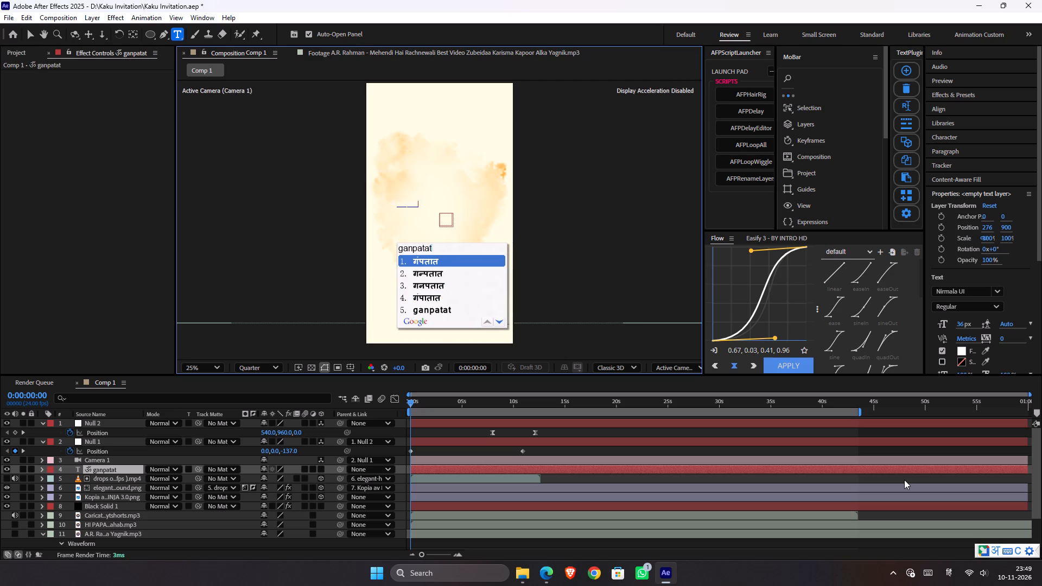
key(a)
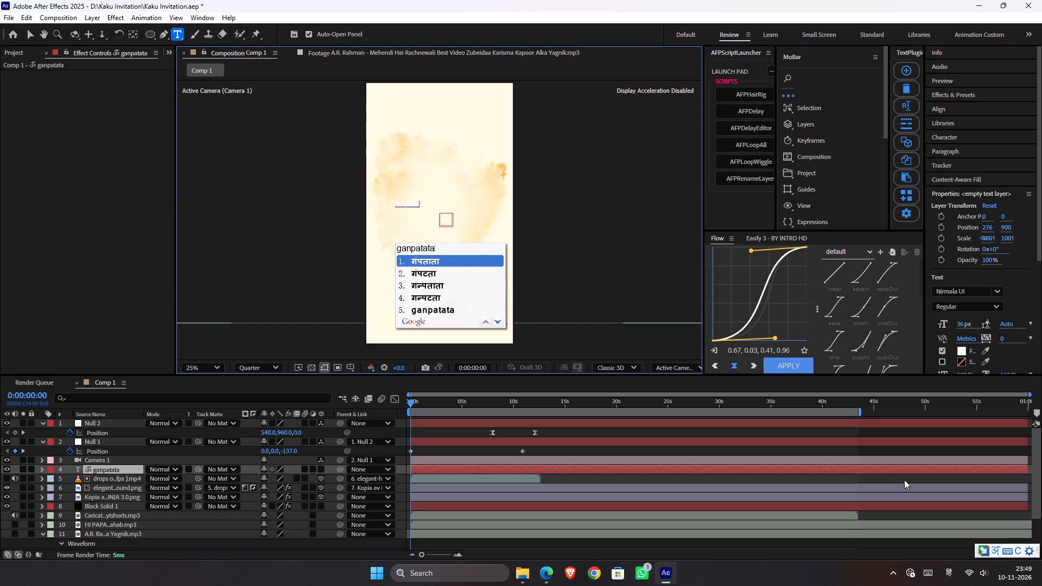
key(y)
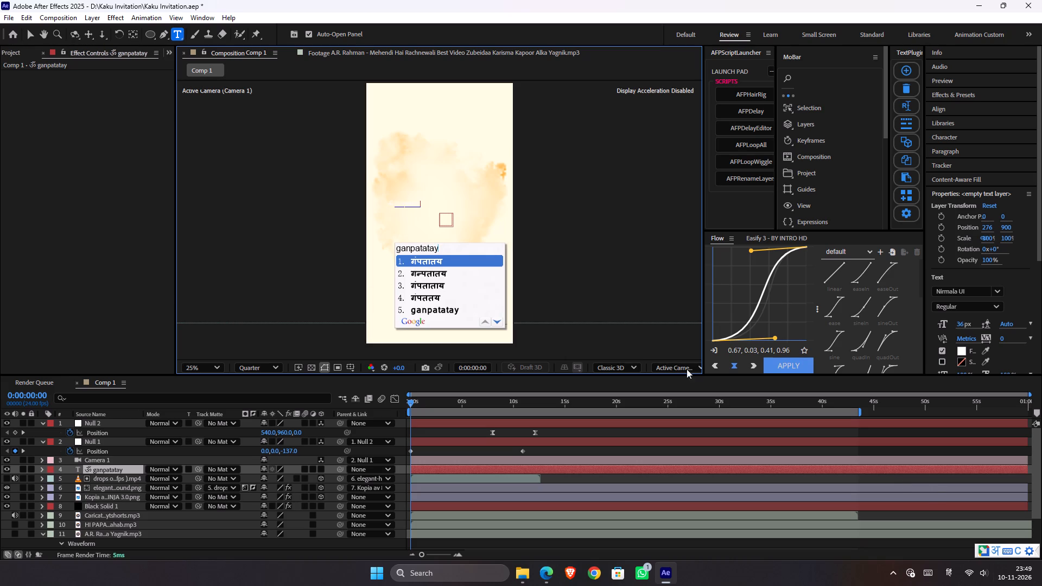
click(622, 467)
Switch to Edge, close the open template preview on Canva and examine the wedding invite video templates for design ideas.
click(550, 569)
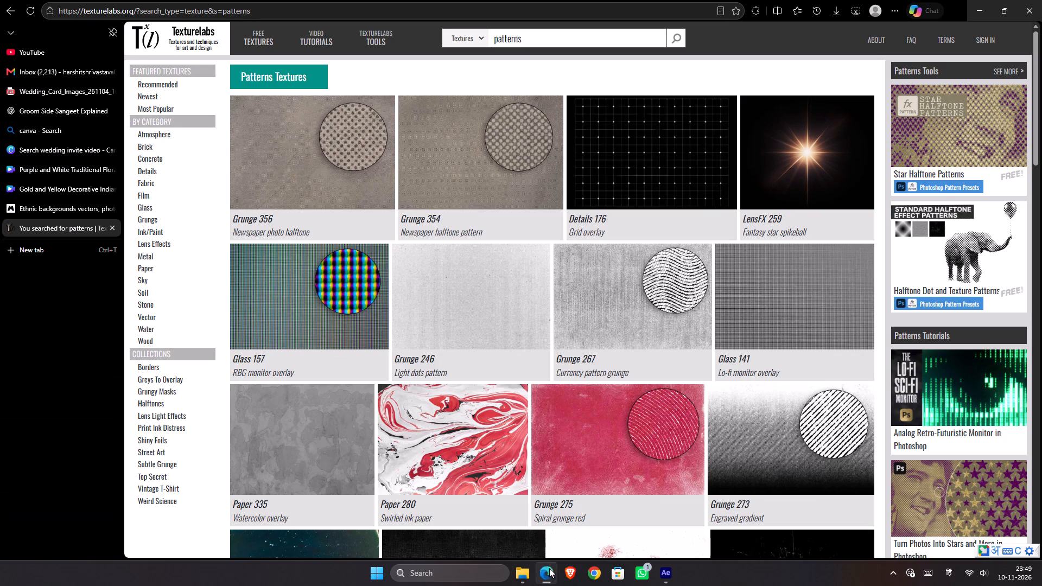
click(56, 144)
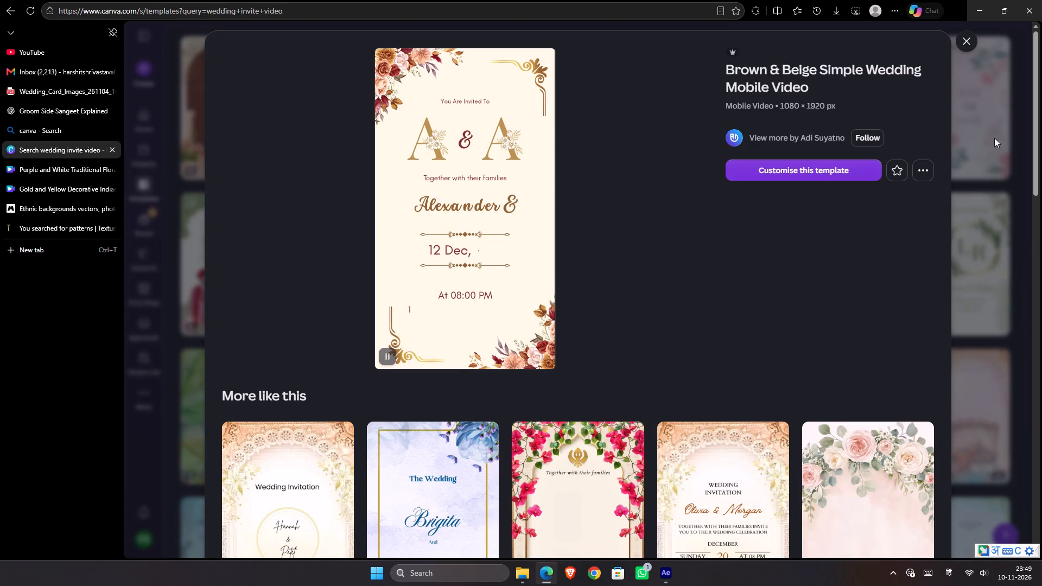
click(971, 41)
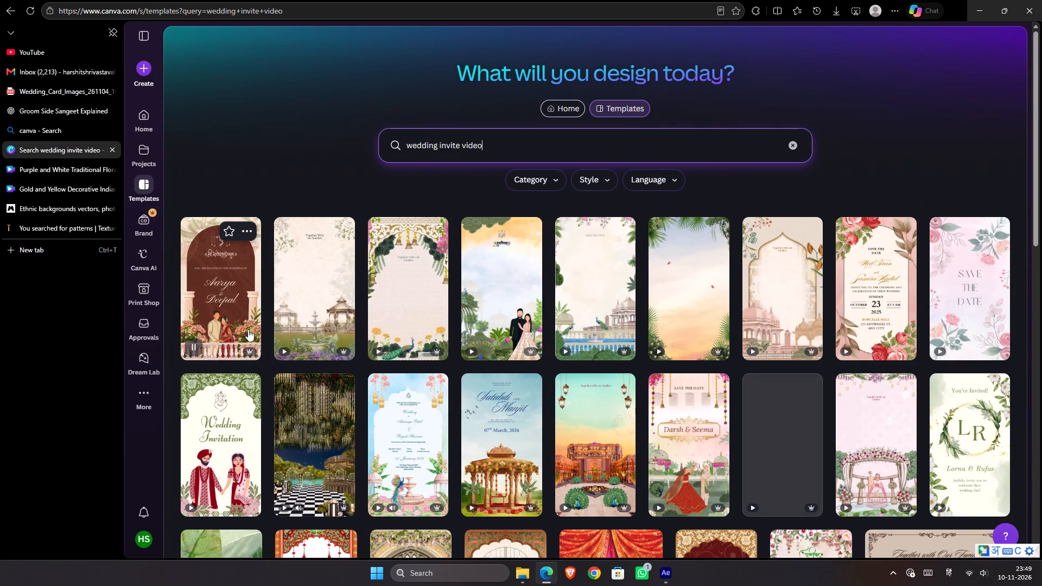
scroll(249, 345, down, 1)
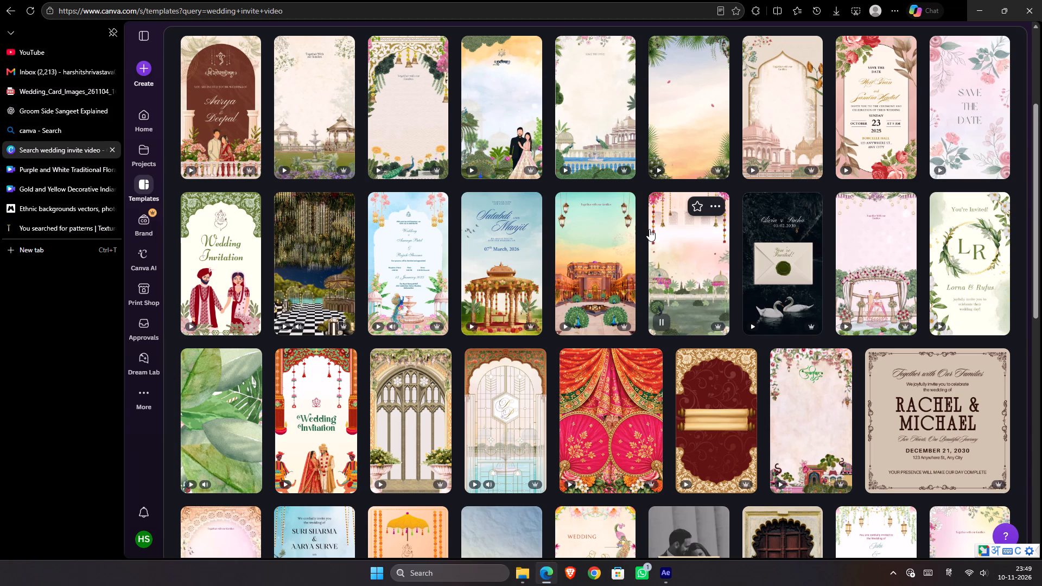
scroll(663, 227, up, 1)
scroll(669, 233, down, 1)
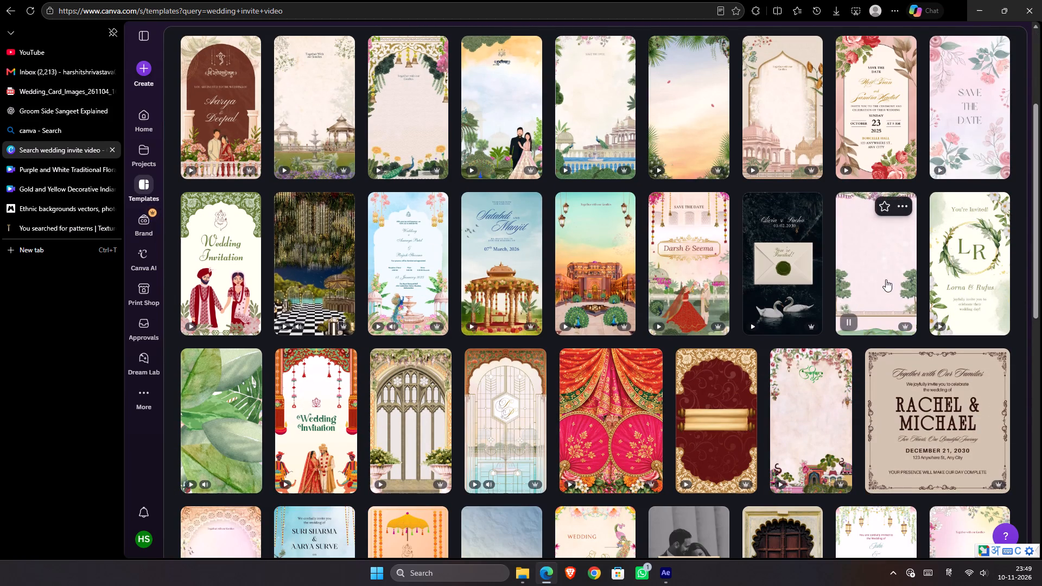
scroll(739, 266, down, 1)
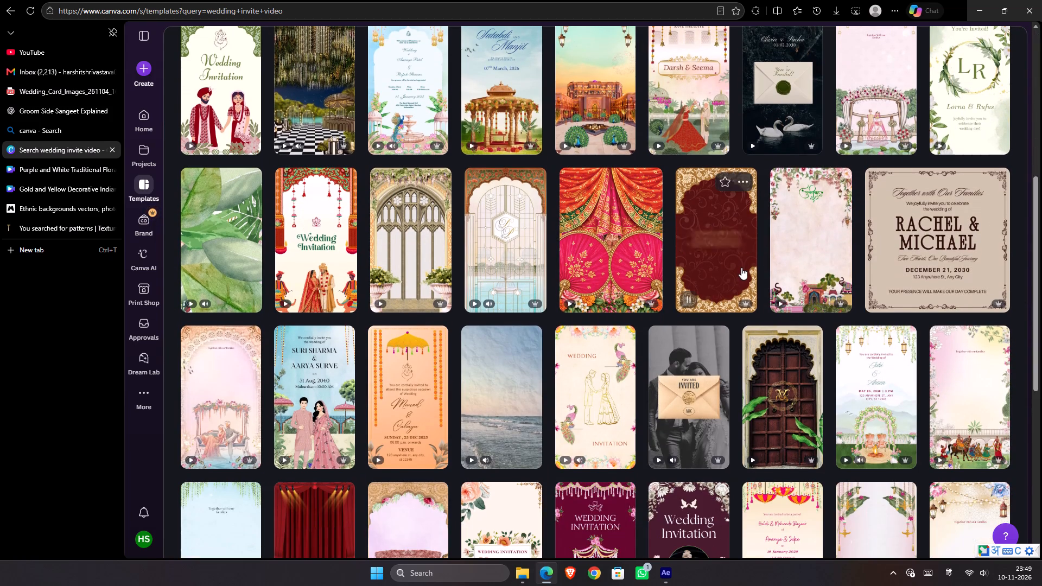
scroll(746, 271, up, 1)
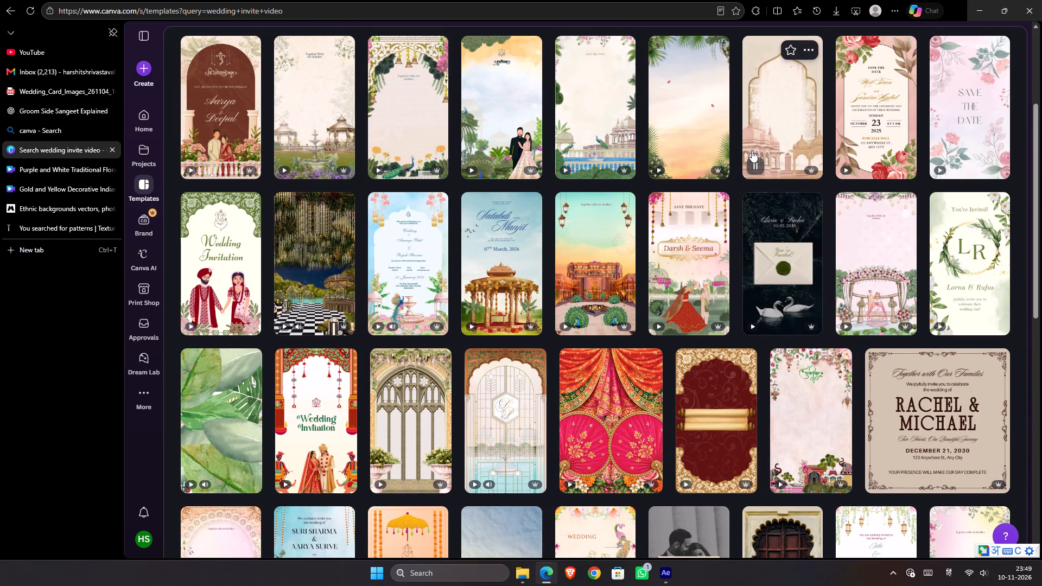
scroll(753, 154, down, 2)
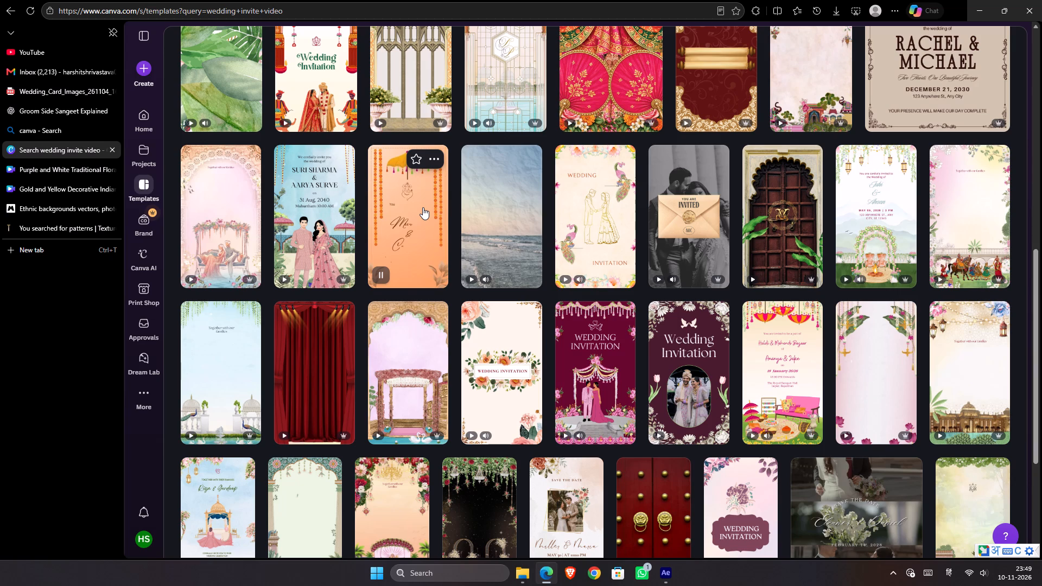
Switch back to After Effects and delete the "ॐ ganpatatay" text layer from Comp 1.
click(669, 578)
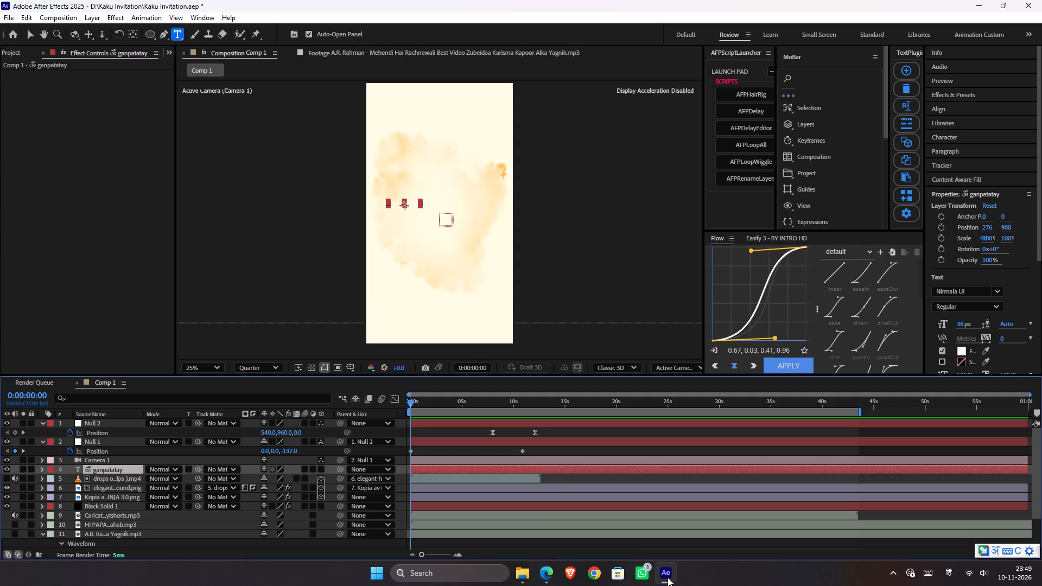
click(128, 467)
key(Delete)
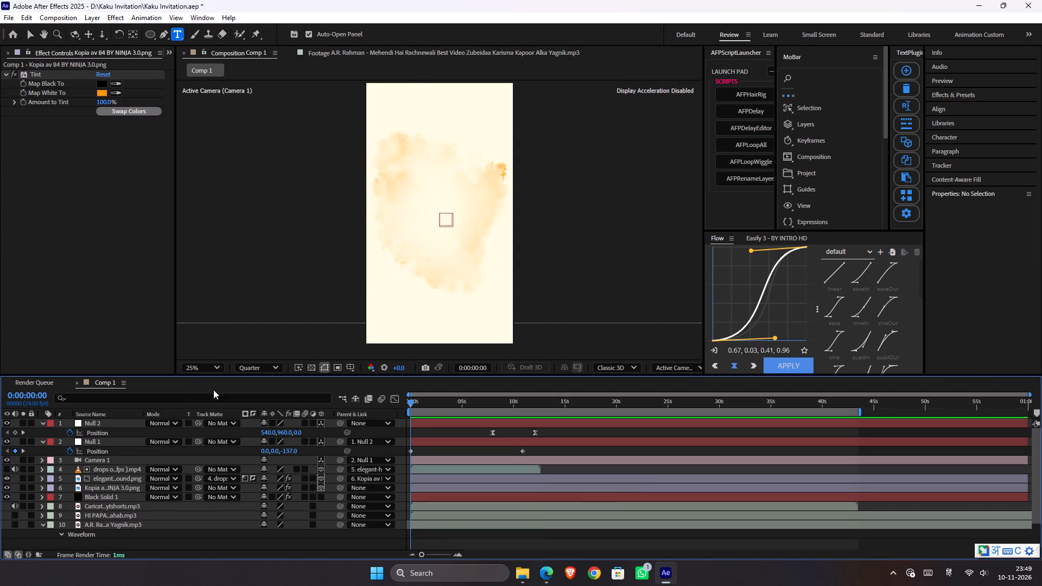
Switch the keyboard input language to English (India) and activate the Selection tool.
key(v)
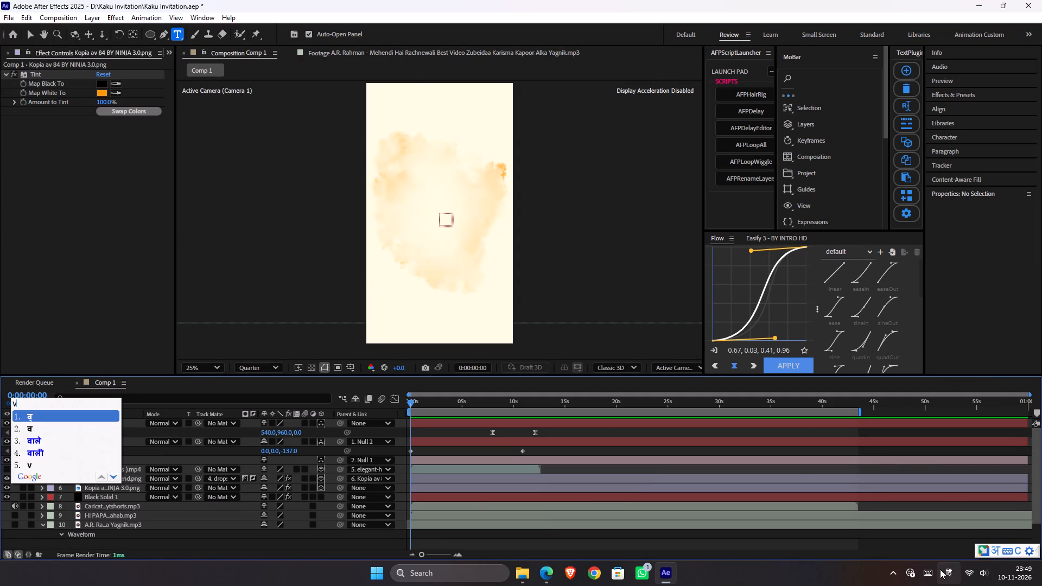
click(941, 569)
click(896, 404)
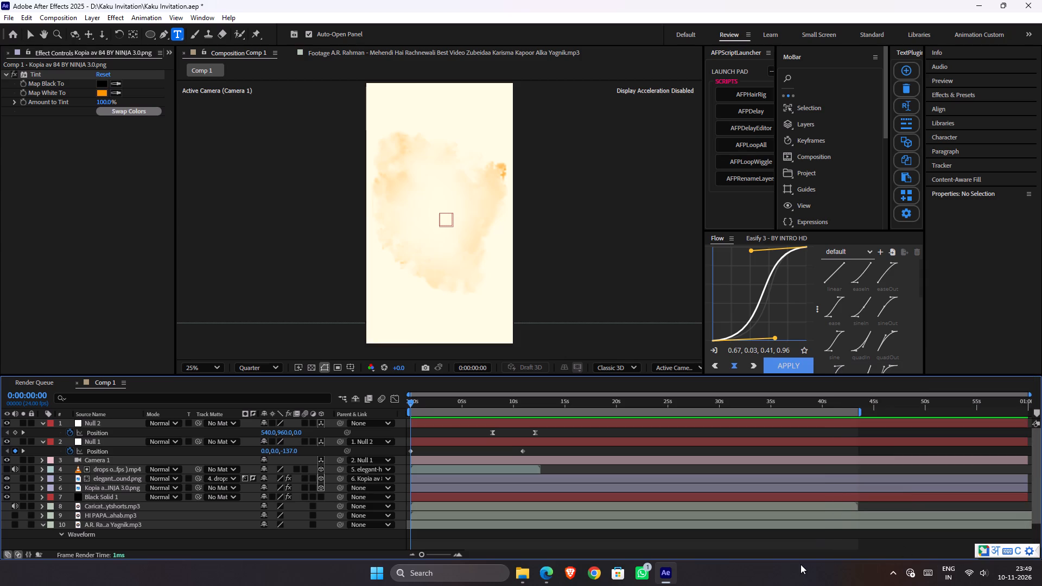
click(898, 542)
key(v)
Save the Kaku Invitation project.
key(ctrl+s)
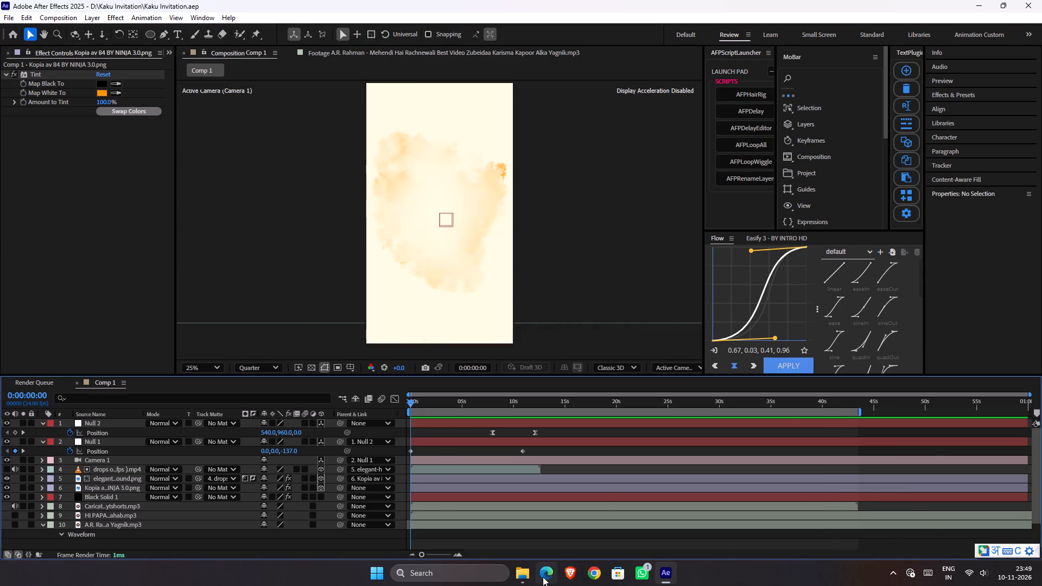
Switch to Edge, look over the Canva wedding invite video templates again, and return to After Effects.
click(543, 577)
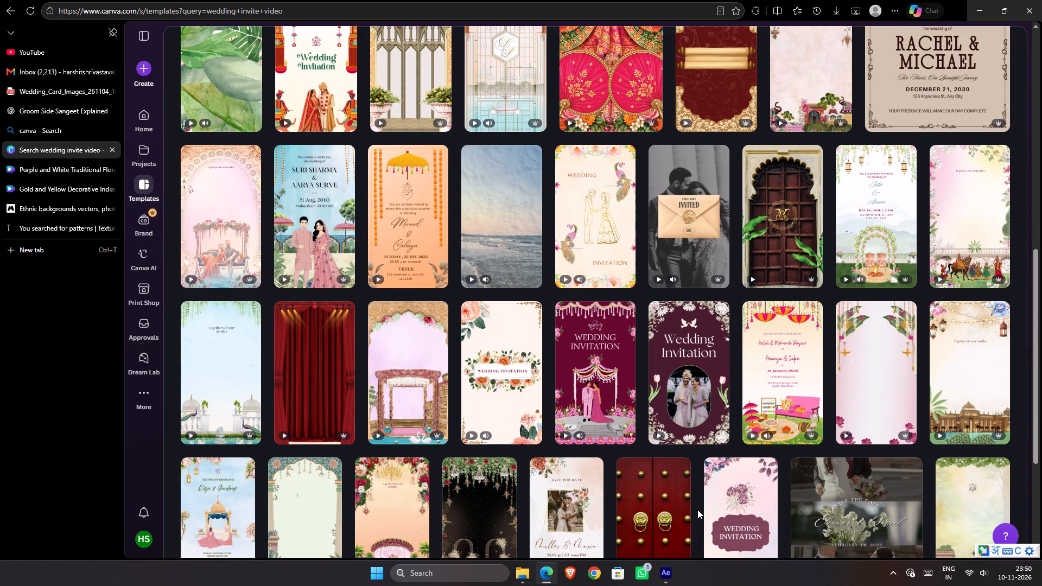
click(663, 570)
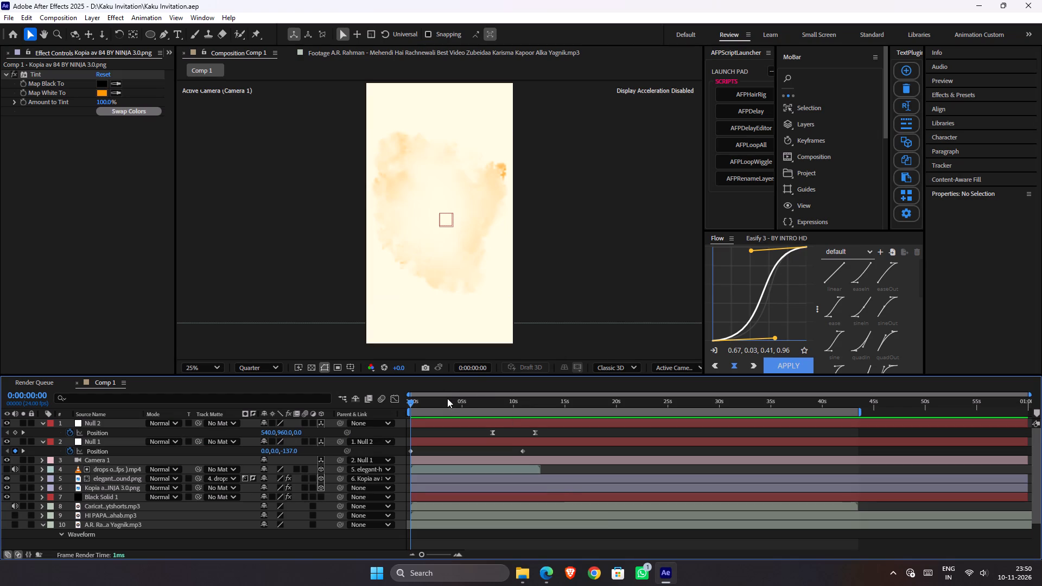
Play back the opening seconds of Comp 1 to review the Ganesha reveal.
key(space)
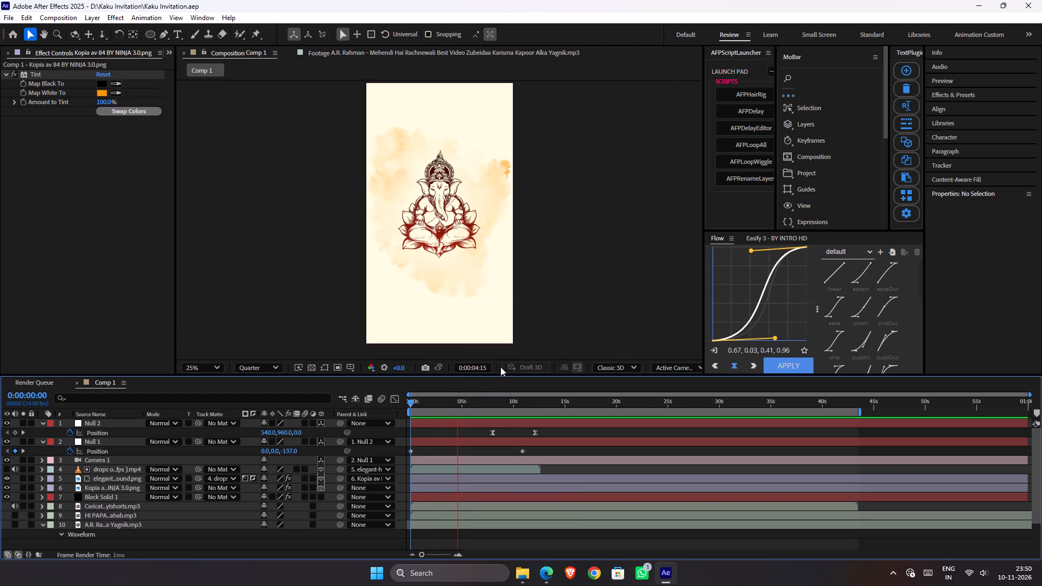
key(space)
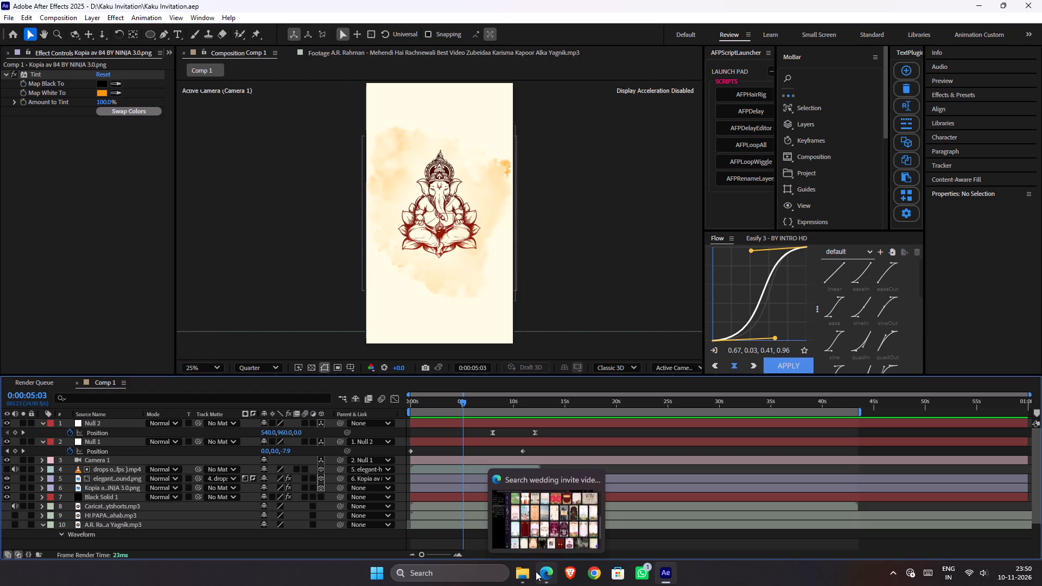
Switch to File Explorer and open the Floral Trees folder inside Video Assets.
click(526, 570)
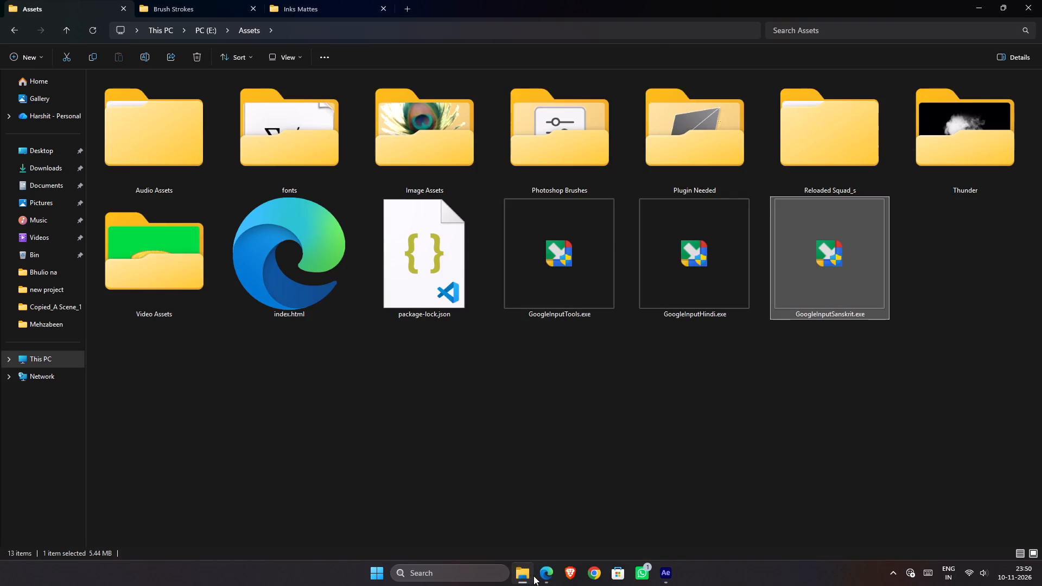
click(281, 2)
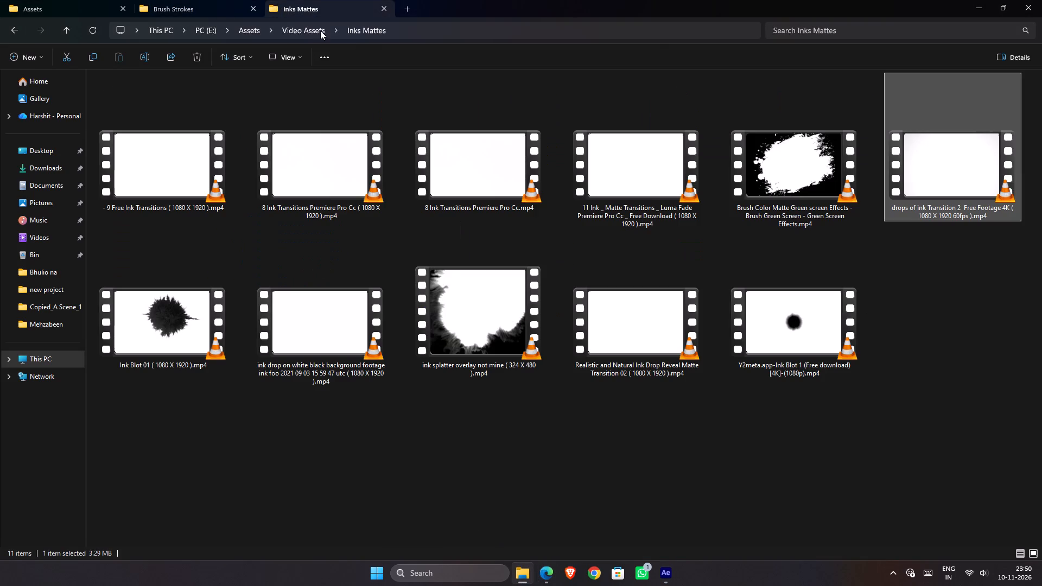
click(295, 28)
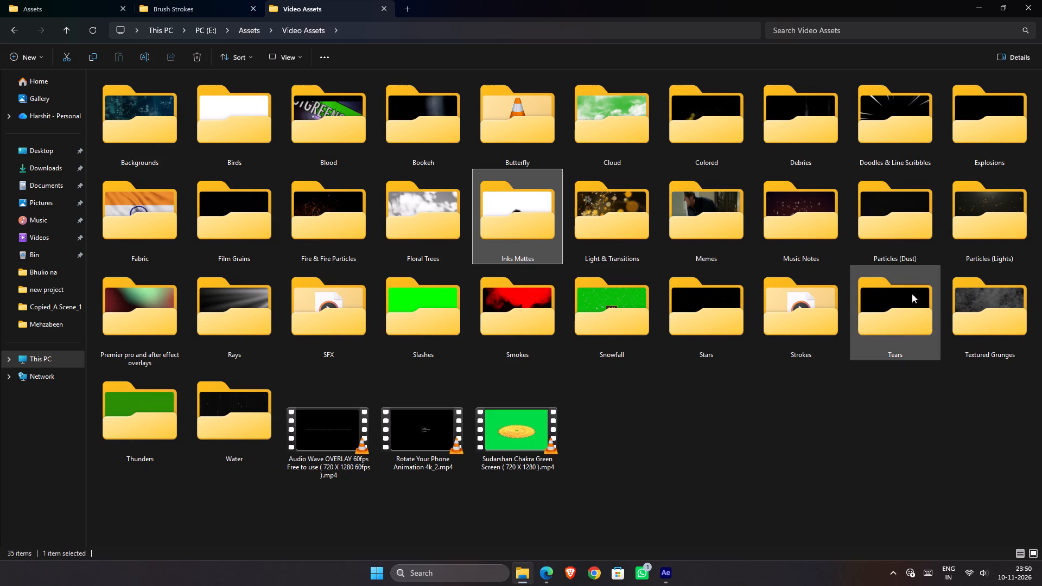
click(907, 311)
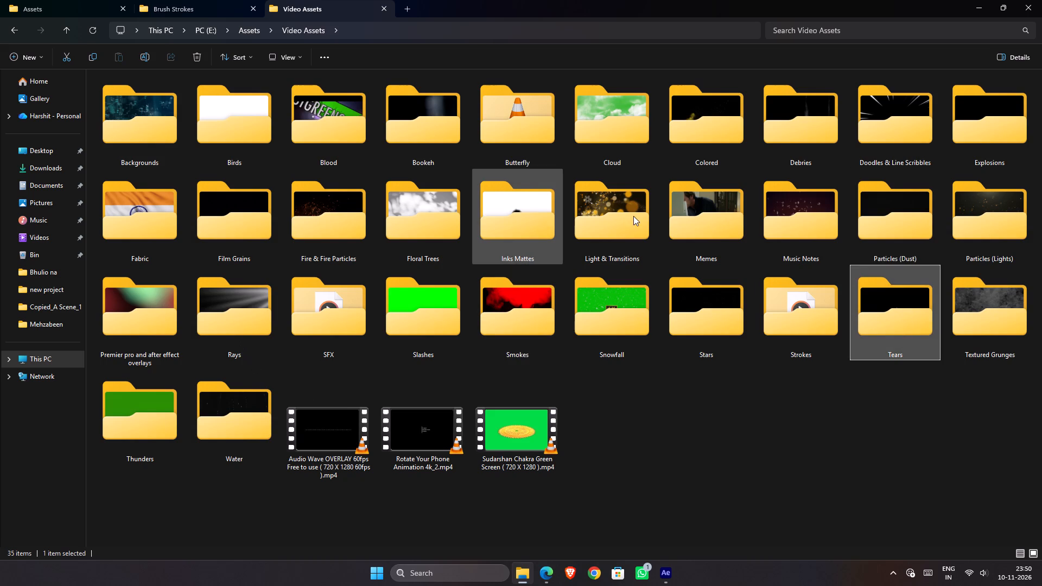
double_click(428, 214)
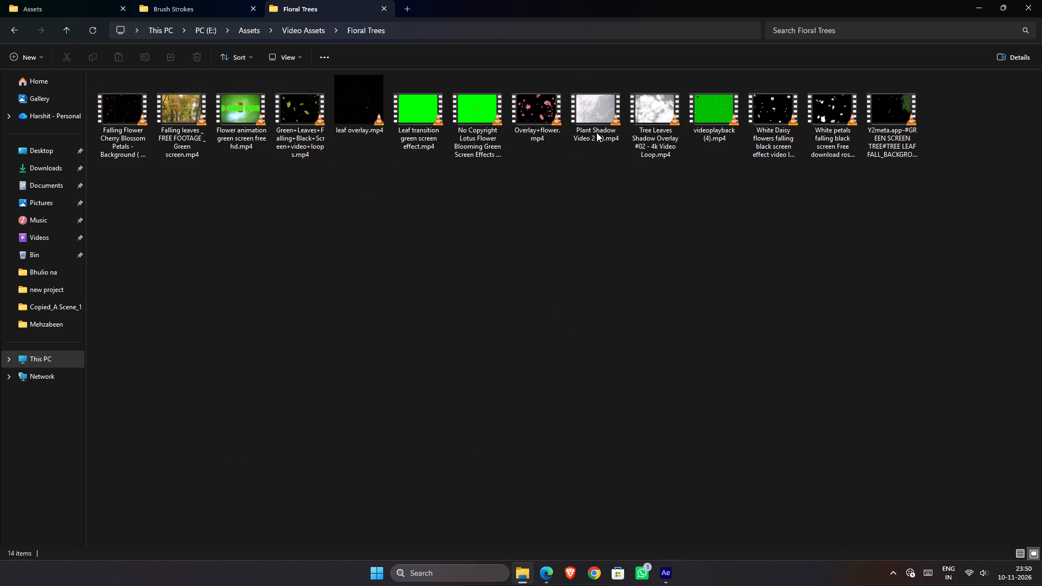
Preview the White Daisy flowers falling and White petals falling overlay videos in VLC, closing each one.
double_click(760, 125)
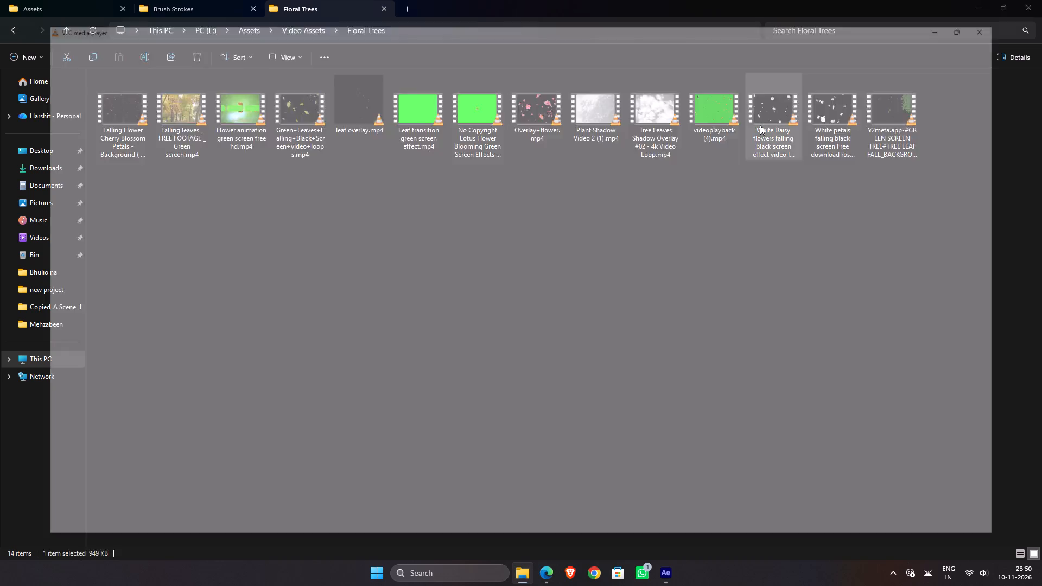
click(1027, 4)
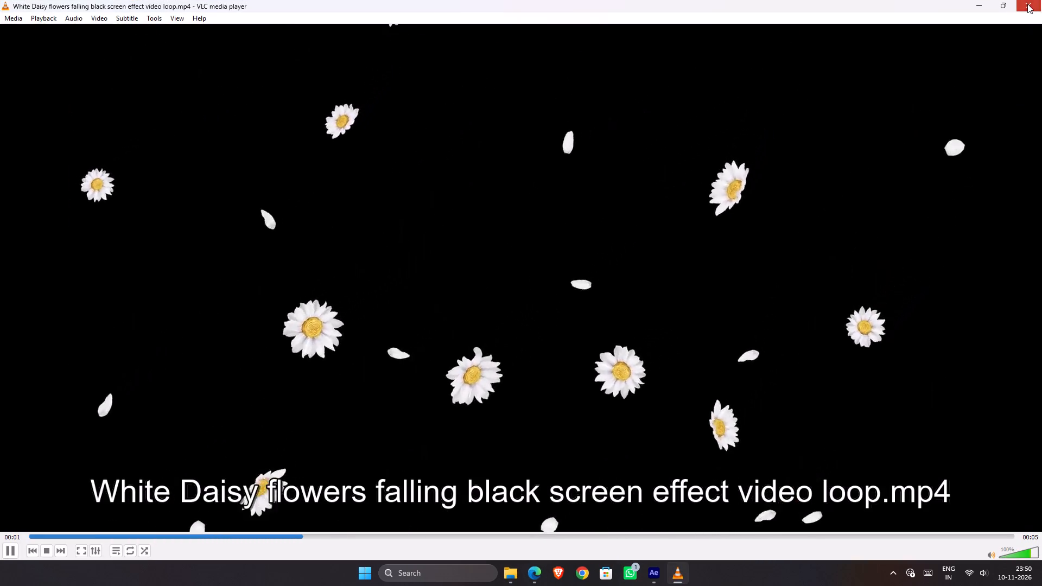
double_click(831, 112)
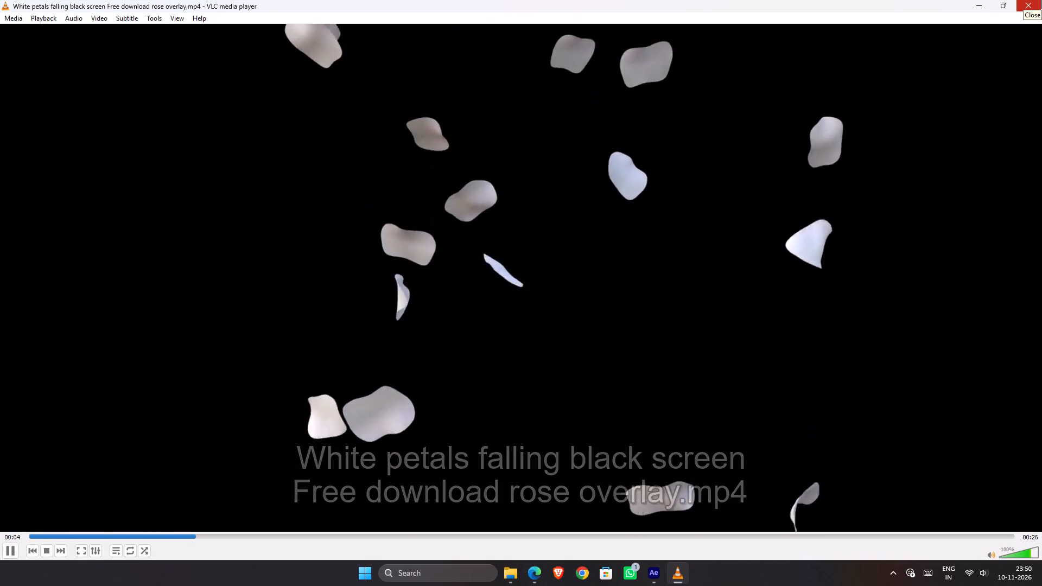
click(1041, 0)
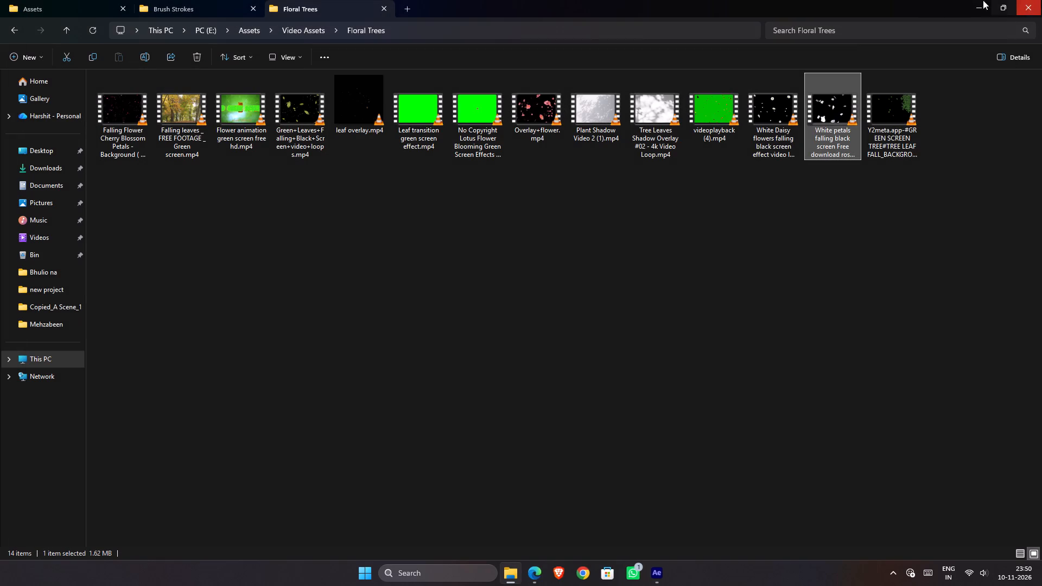
Bring the White petals falling black screen overlay video into After Effects as the top layer of Comp 1.
drag(812, 114, 670, 529)
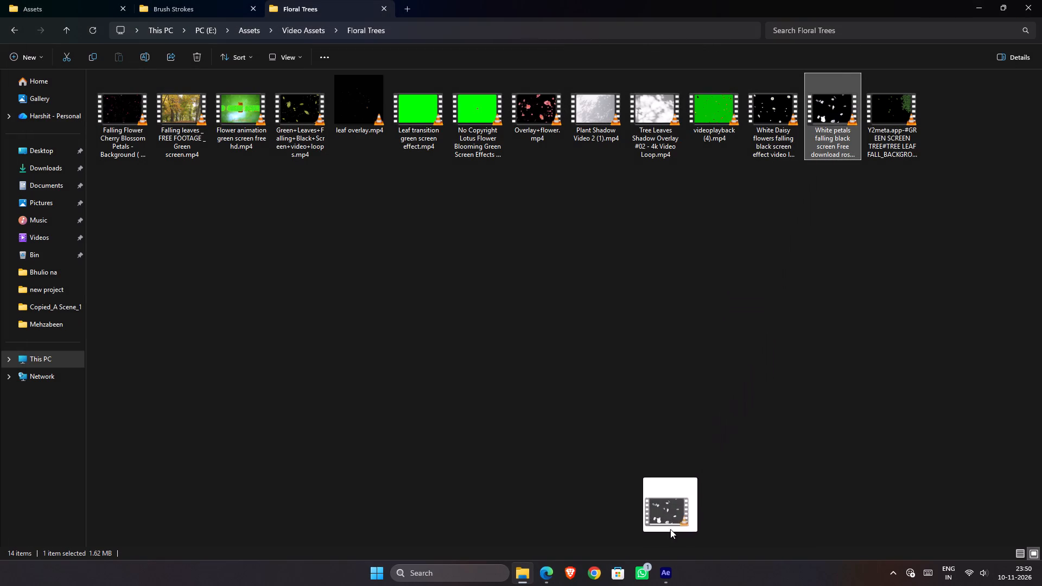
drag(670, 529, 543, 489)
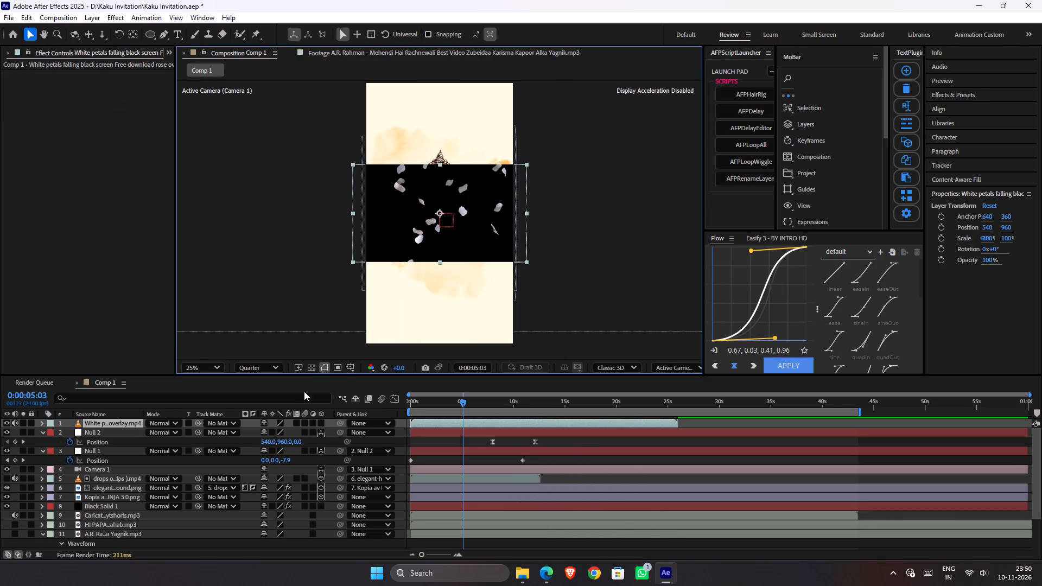
Apply the UnMult effect to the white petals overlay layer to remove its black background.
key(ctrl+space)
text(unm)
click(301, 407)
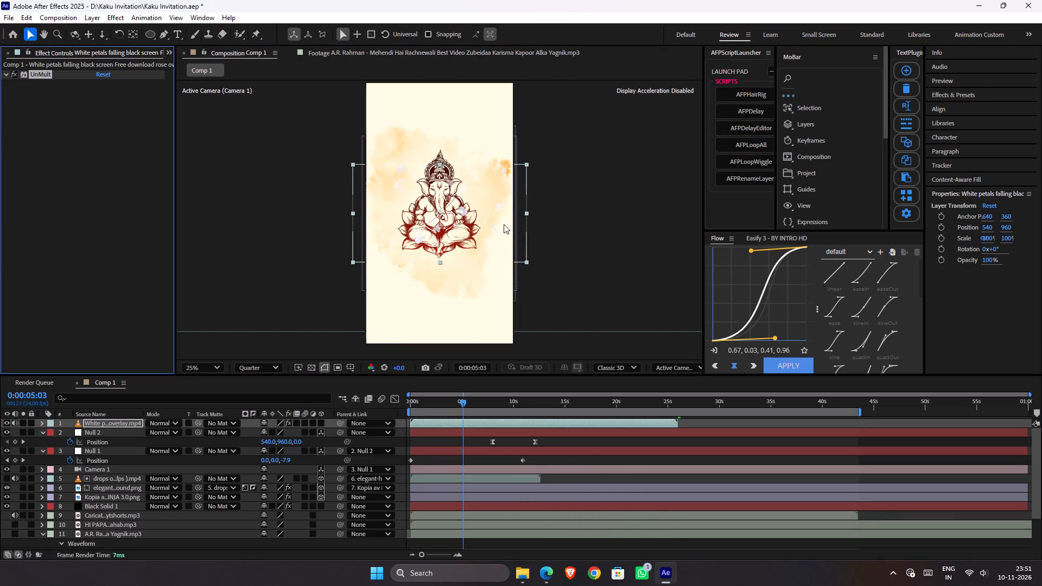
Move the petals overlay down over the lower part of the Ganesha artwork, to a position of about 504, 1352.
drag(504, 224, 499, 277)
Apply the Tint effect to the petals overlay layer.
key(ctrl+space)
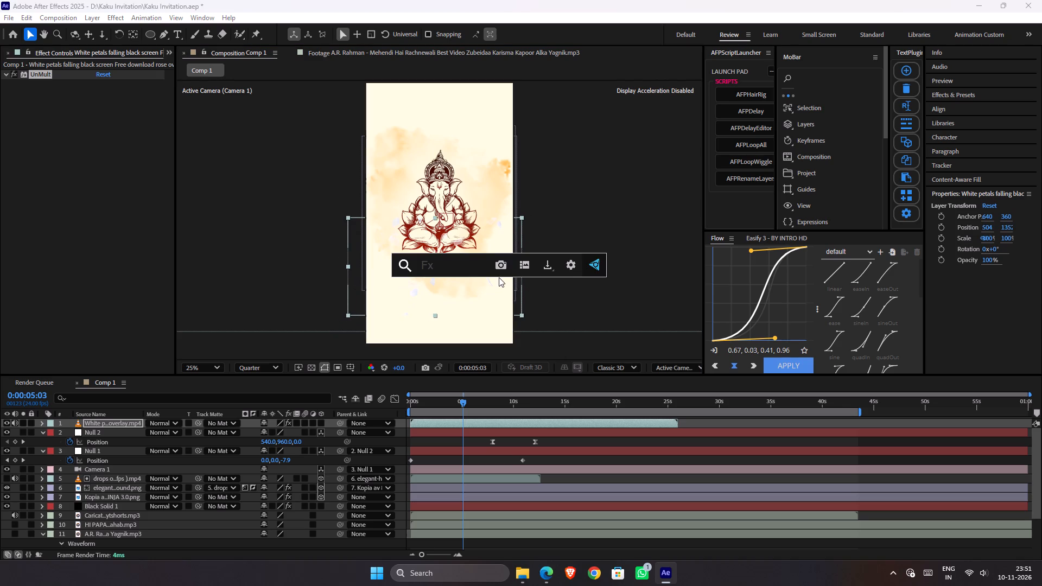
text(tint)
click(494, 291)
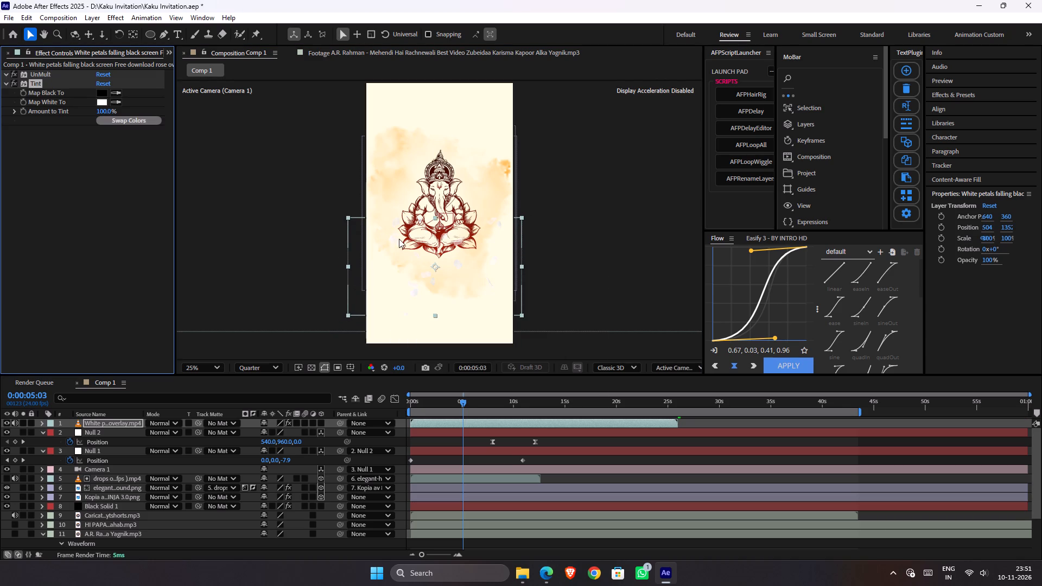
Try out several hues for the petals' Tint and set Map White To to golden orange, FFA800.
click(103, 99)
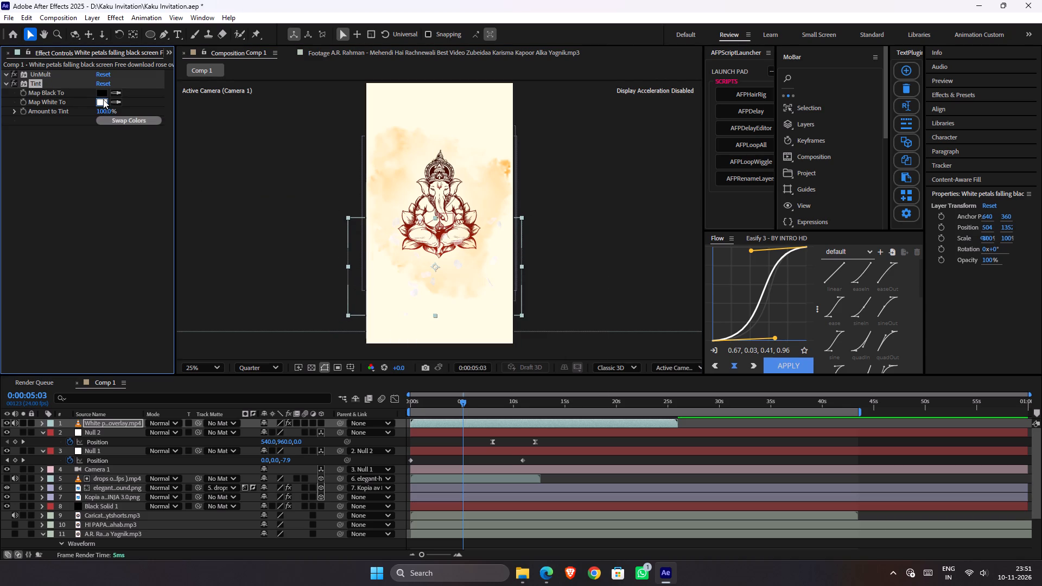
drag(702, 278, 768, 202)
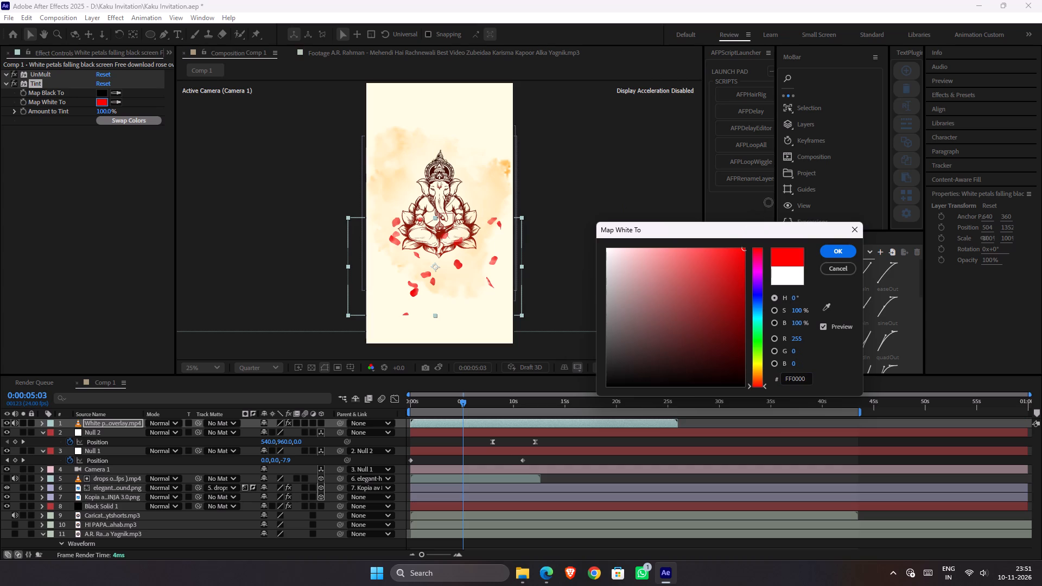
drag(768, 202, 770, 202)
drag(757, 339, 766, 366)
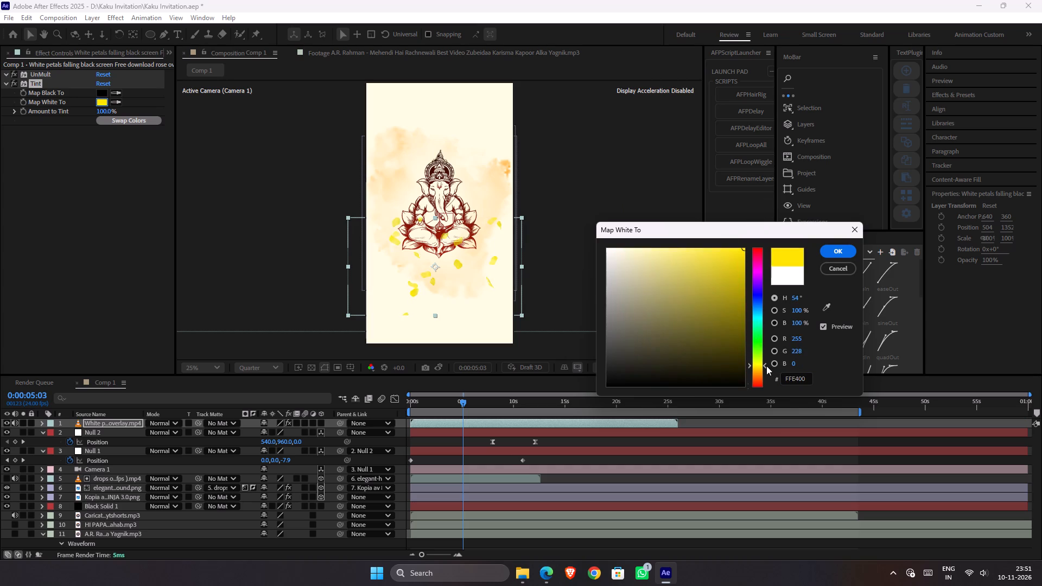
drag(766, 366, 760, 371)
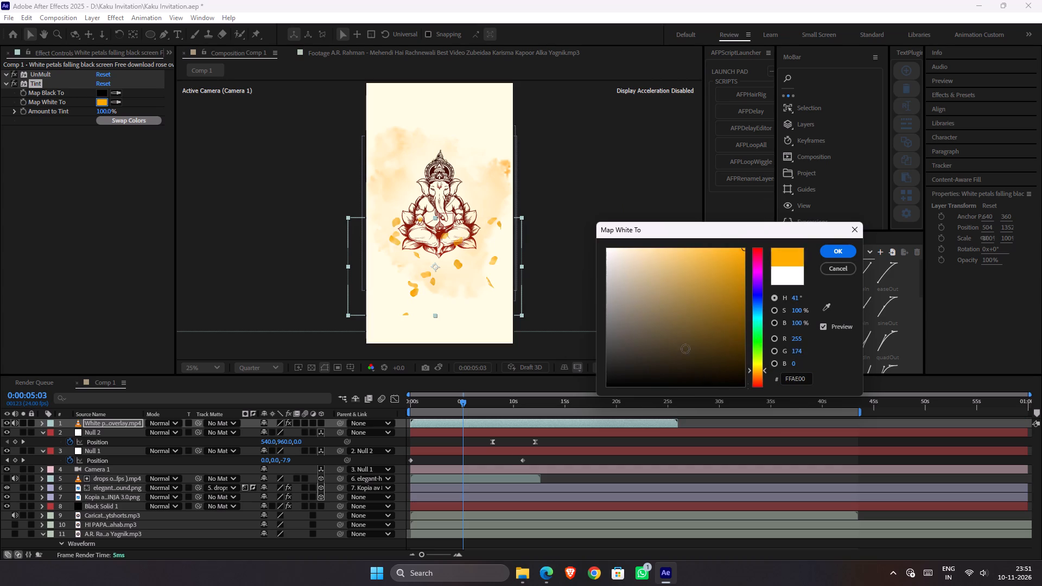
drag(685, 349, 699, 340)
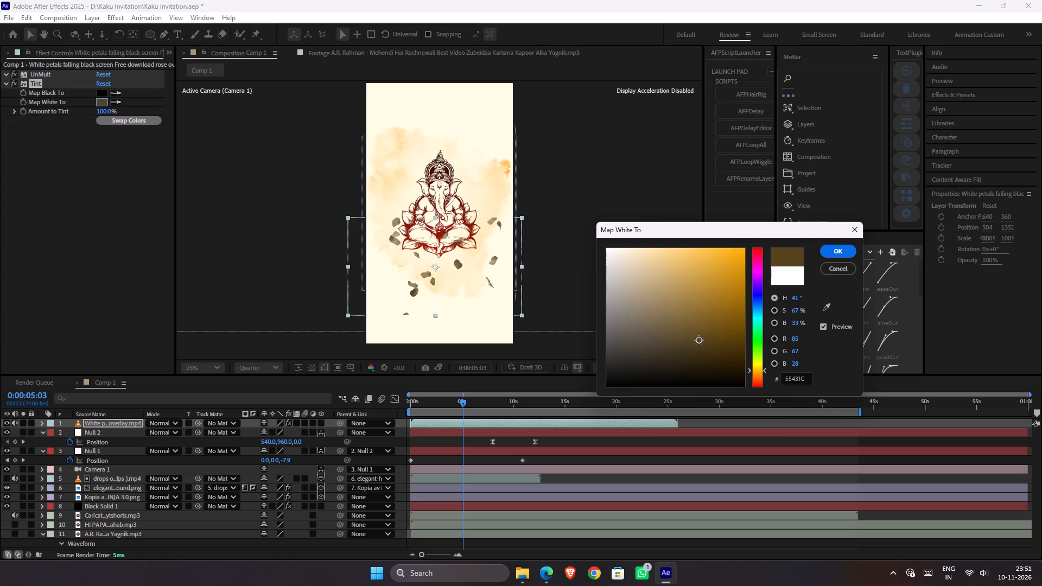
drag(699, 340, 783, 172)
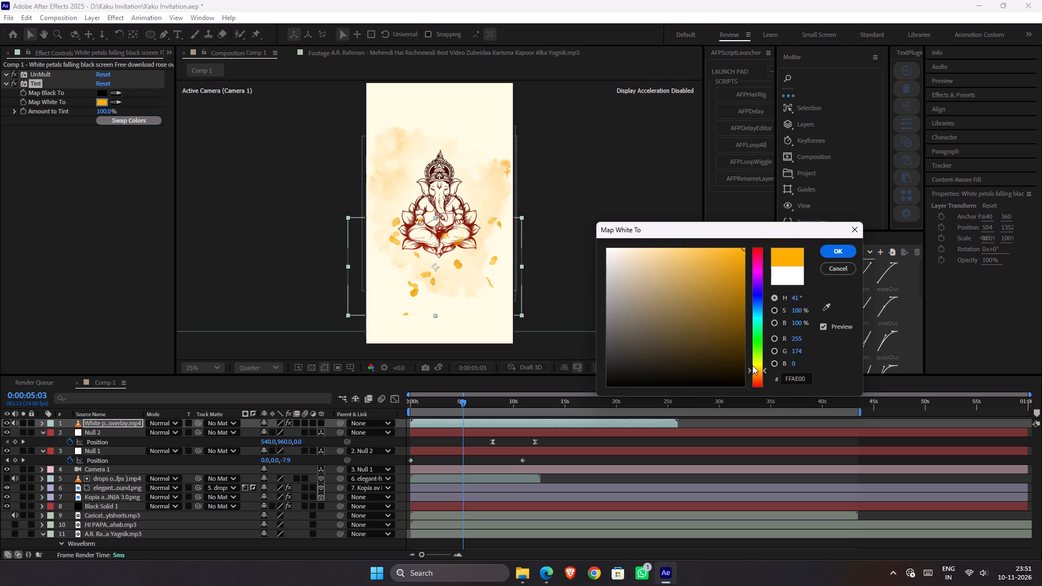
drag(755, 368, 756, 377)
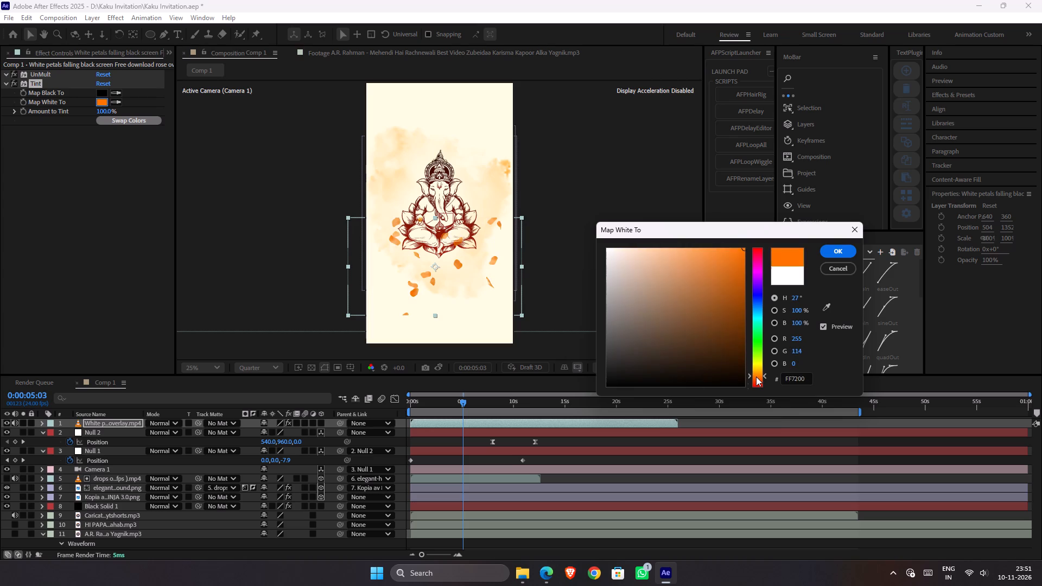
drag(756, 377, 753, 345)
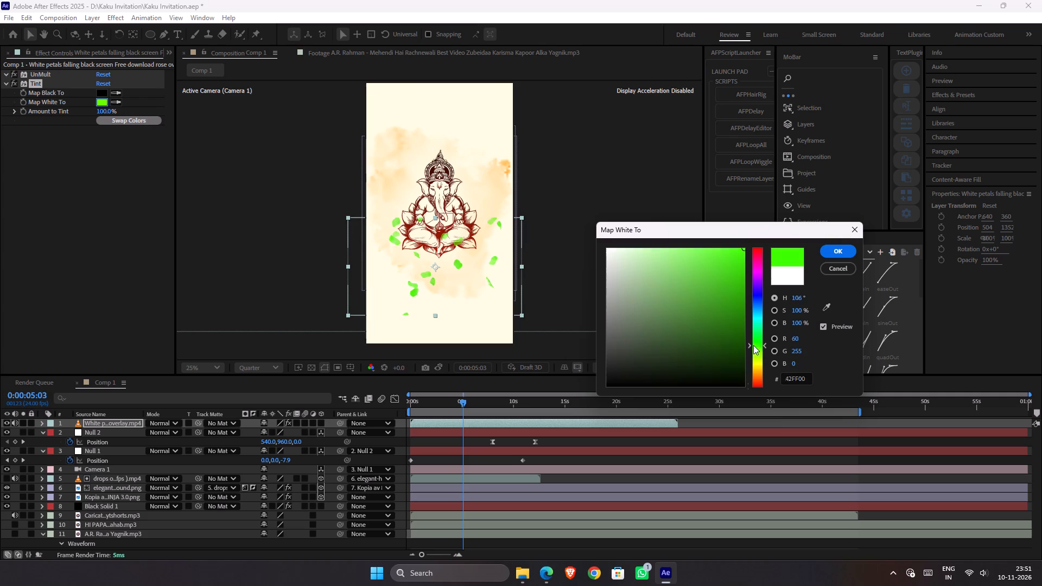
drag(753, 345, 771, 252)
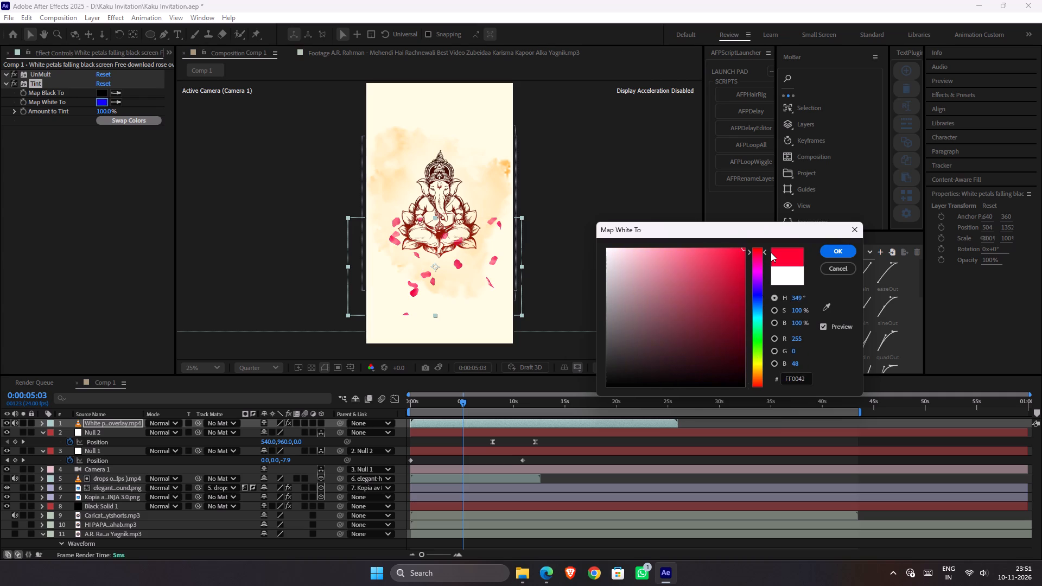
drag(771, 252, 767, 359)
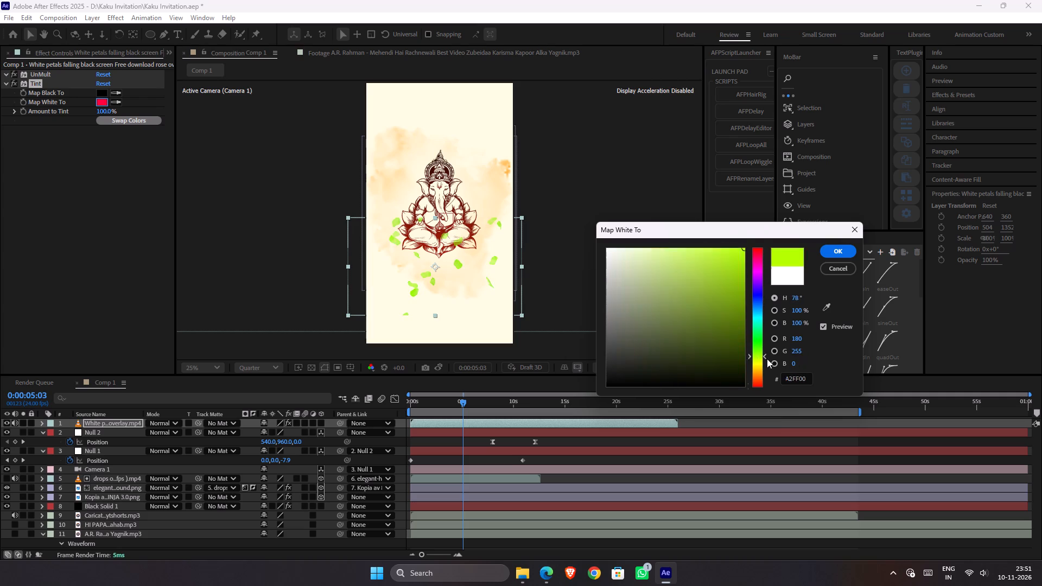
drag(767, 359, 767, 371)
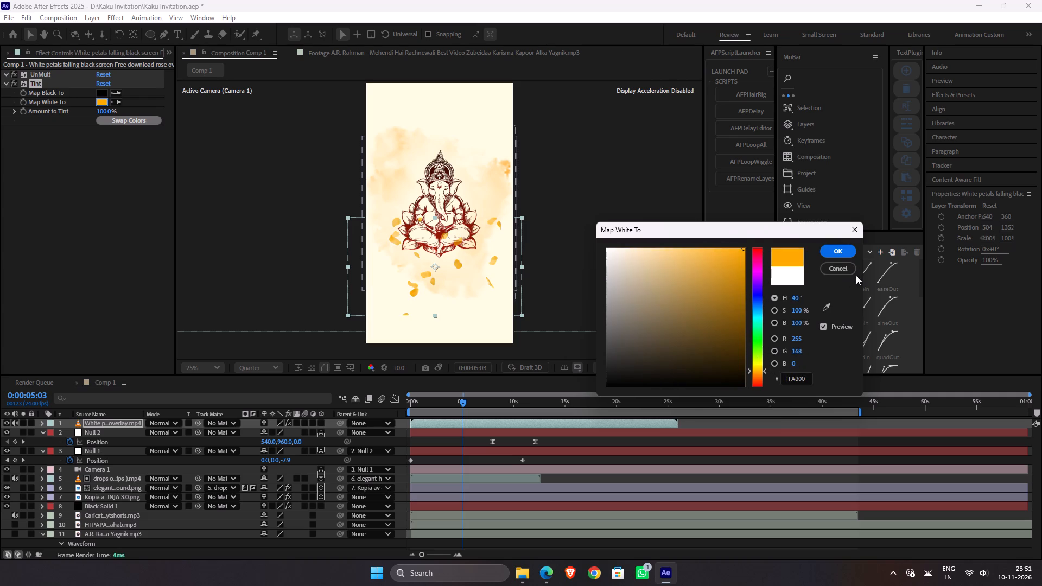
click(846, 255)
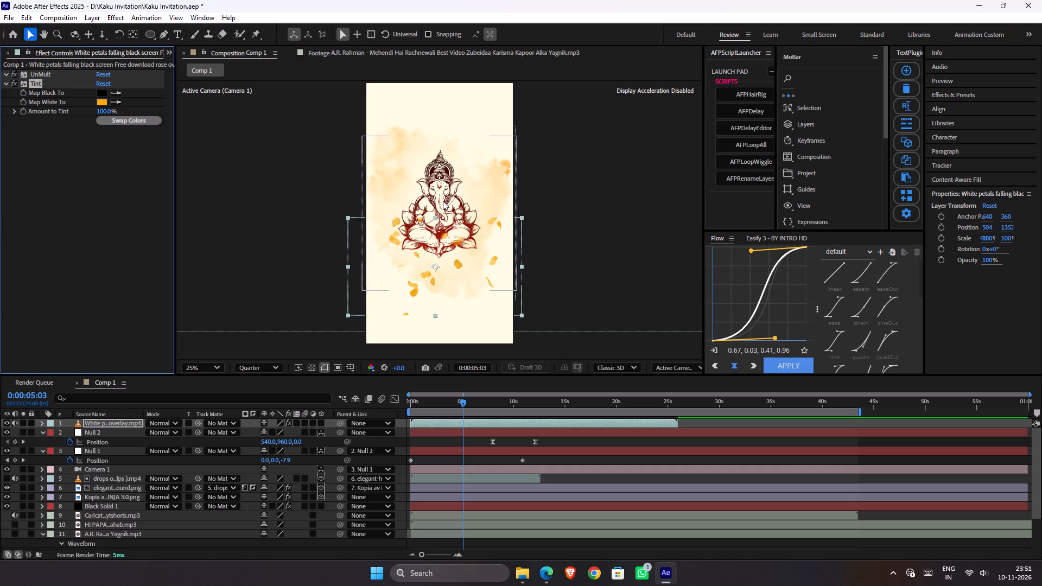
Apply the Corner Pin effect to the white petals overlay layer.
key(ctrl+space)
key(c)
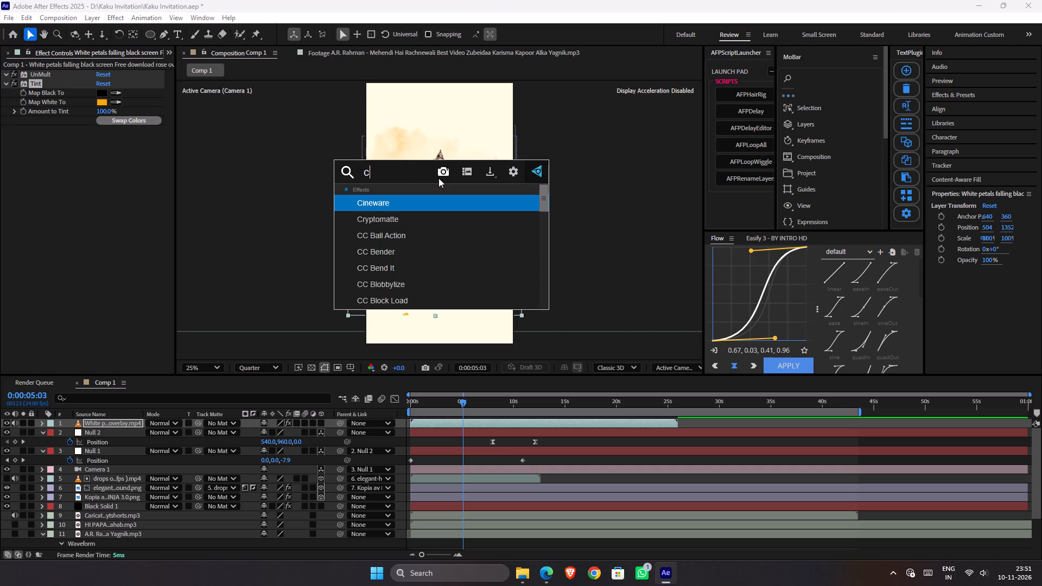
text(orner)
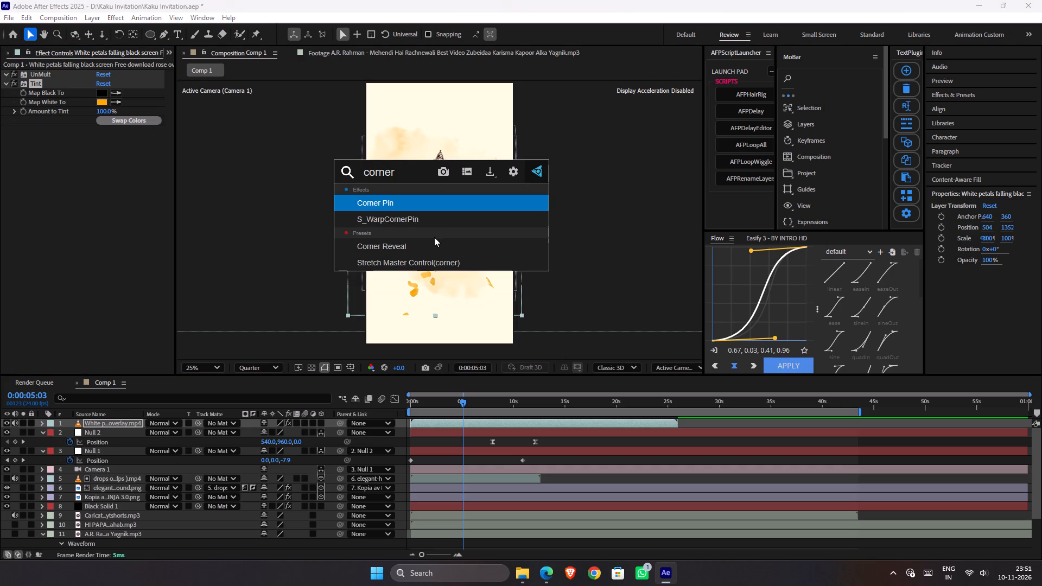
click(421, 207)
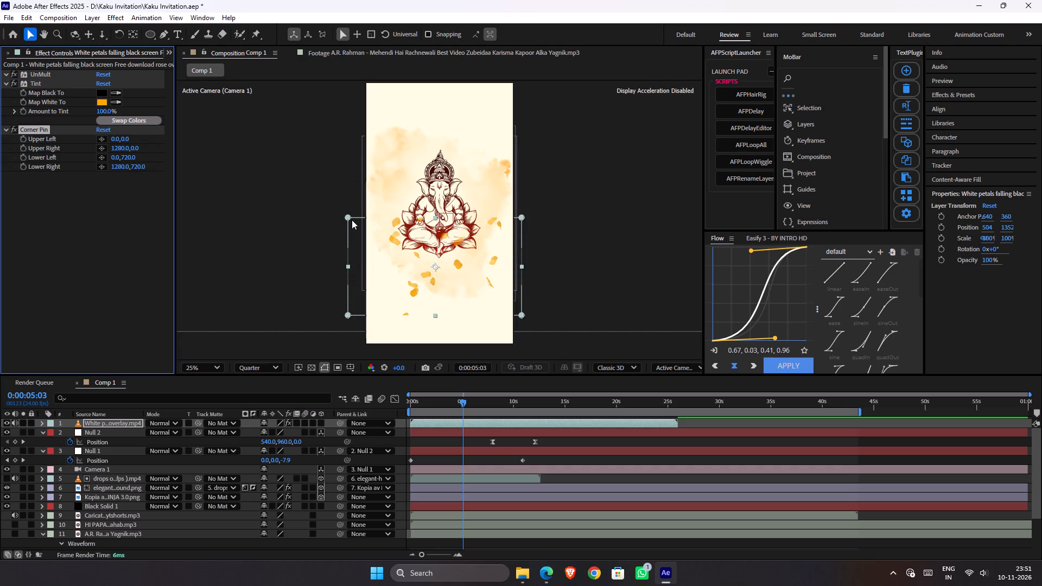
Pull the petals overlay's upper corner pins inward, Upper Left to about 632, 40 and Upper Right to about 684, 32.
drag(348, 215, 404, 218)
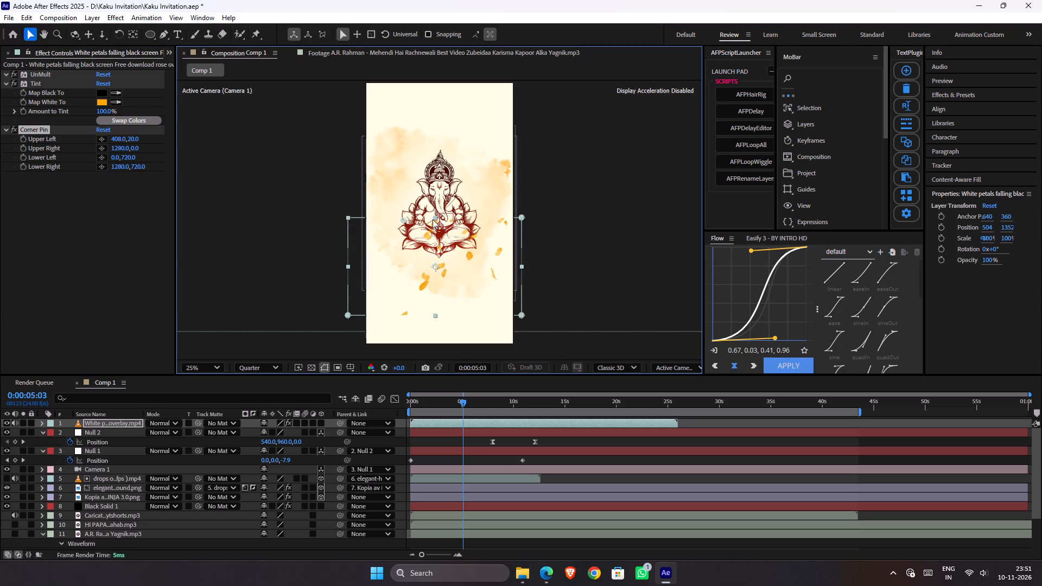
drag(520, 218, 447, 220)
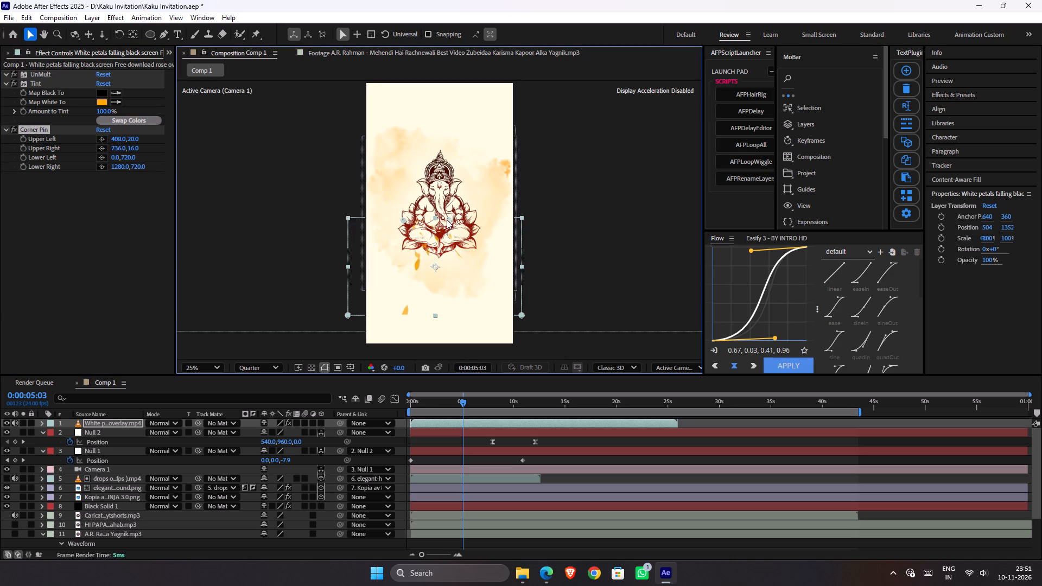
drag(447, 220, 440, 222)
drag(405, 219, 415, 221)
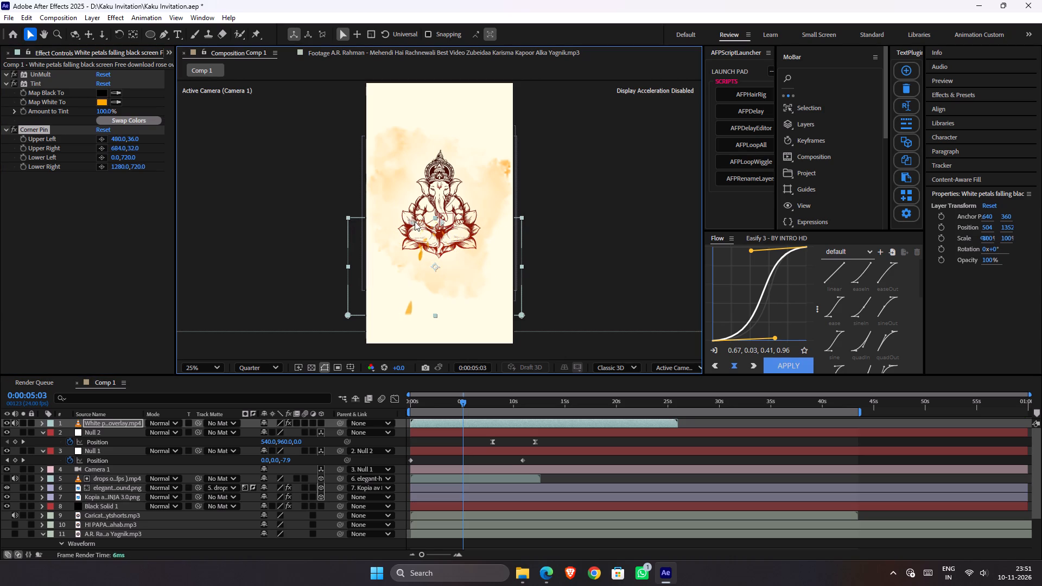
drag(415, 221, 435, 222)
Play the composition from the start to check how the corner-pinned petals fall over the Ganesha scene.
drag(447, 399, 435, 400)
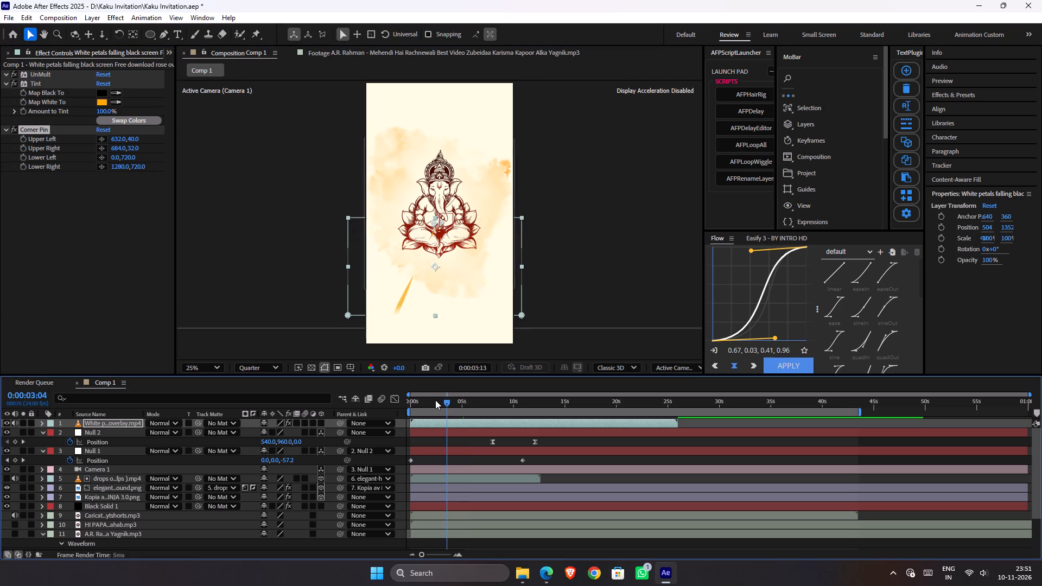
drag(435, 400, 347, 409)
key(space)
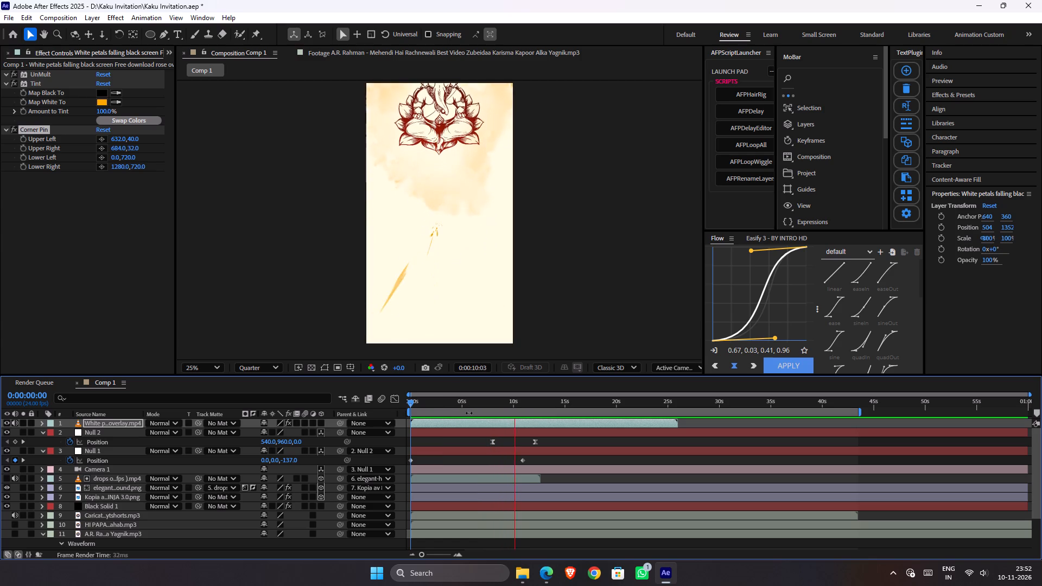
click(469, 413)
click(460, 403)
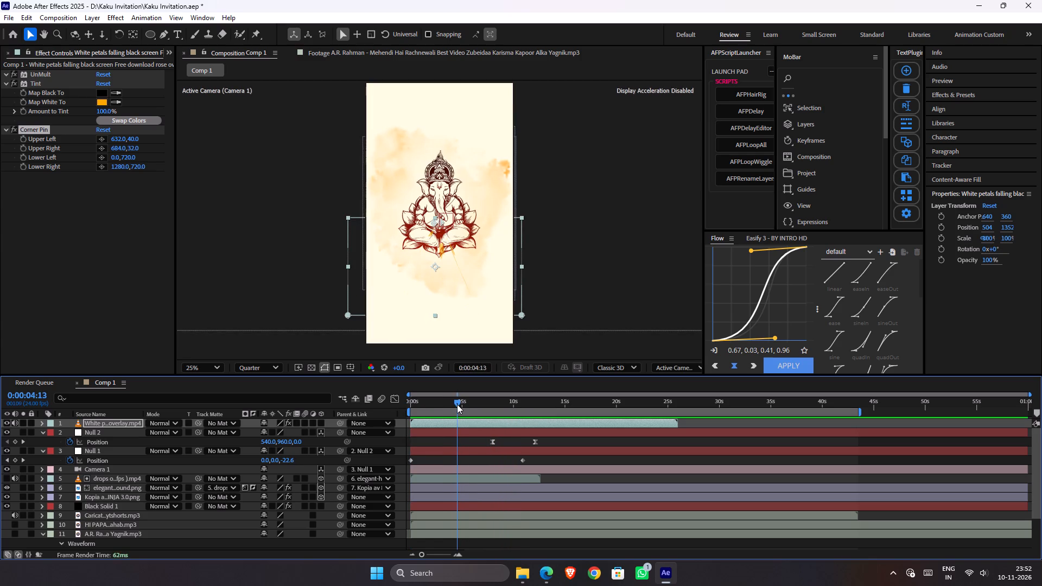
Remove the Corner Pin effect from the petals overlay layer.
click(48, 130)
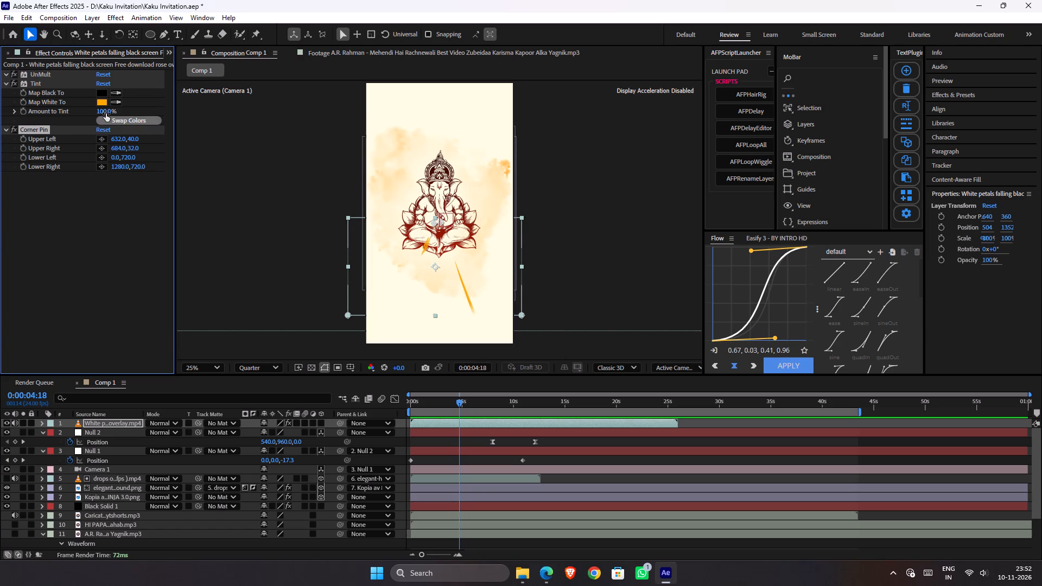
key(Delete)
Play the opening from the start to review the petals overlay without the corner distortion.
drag(437, 398, 389, 403)
key(space)
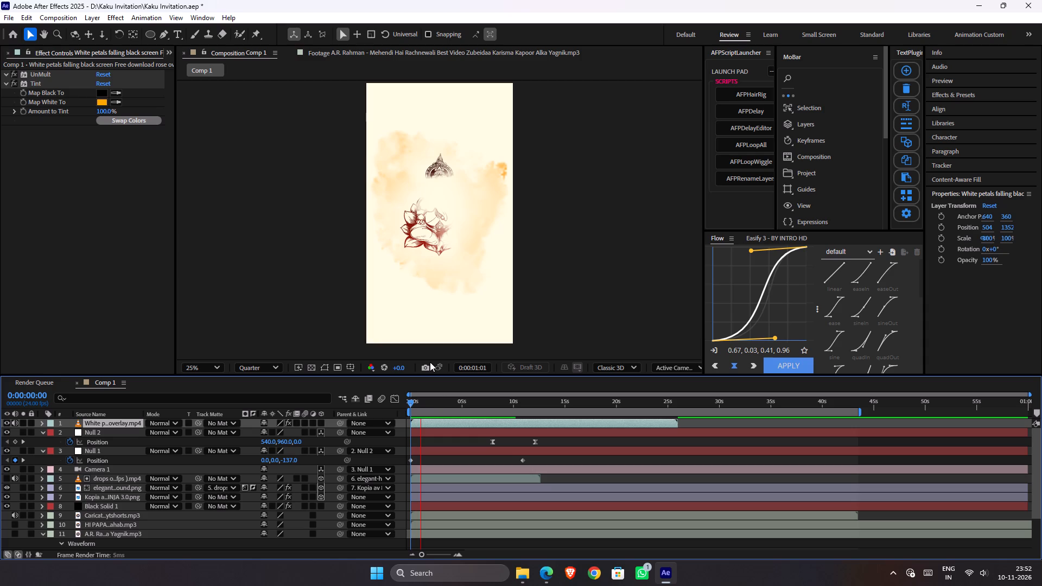
drag(462, 403, 430, 362)
At 0:00:02:22, scale the petals overlay layer up proportionally to about 153% so it extends beyond the frame's sides.
drag(430, 362, 440, 406)
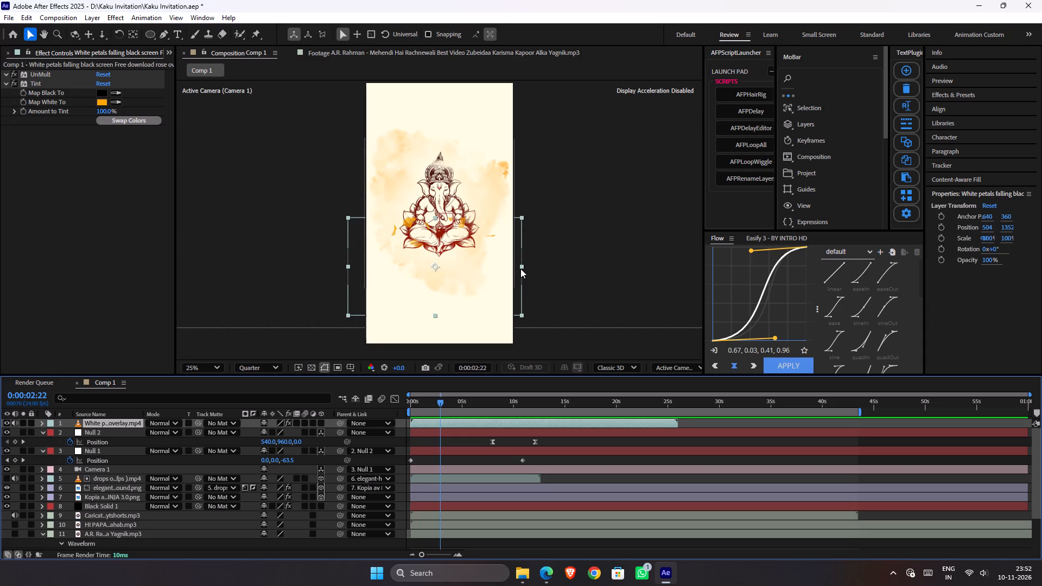
click(520, 265)
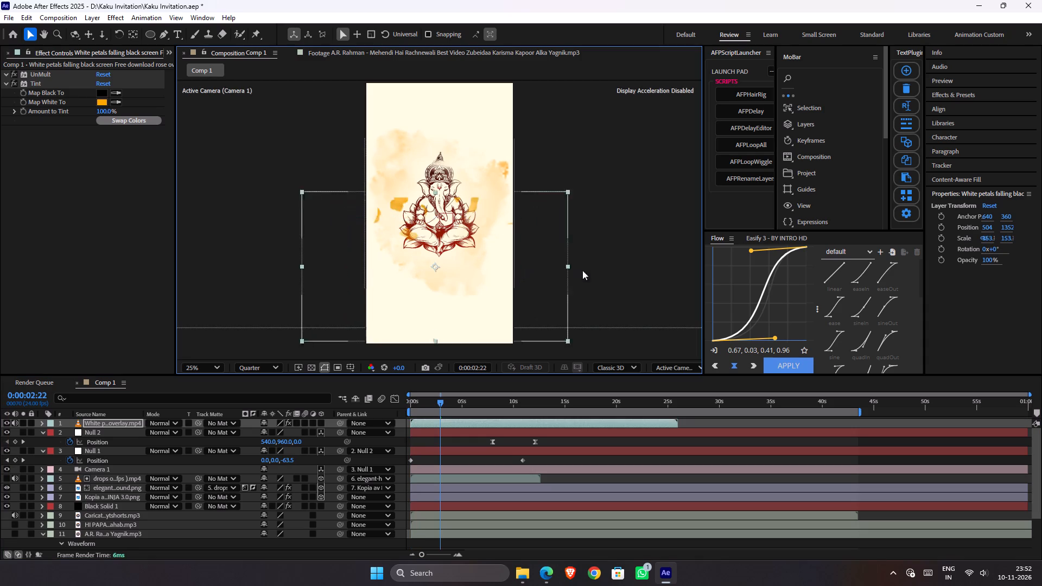